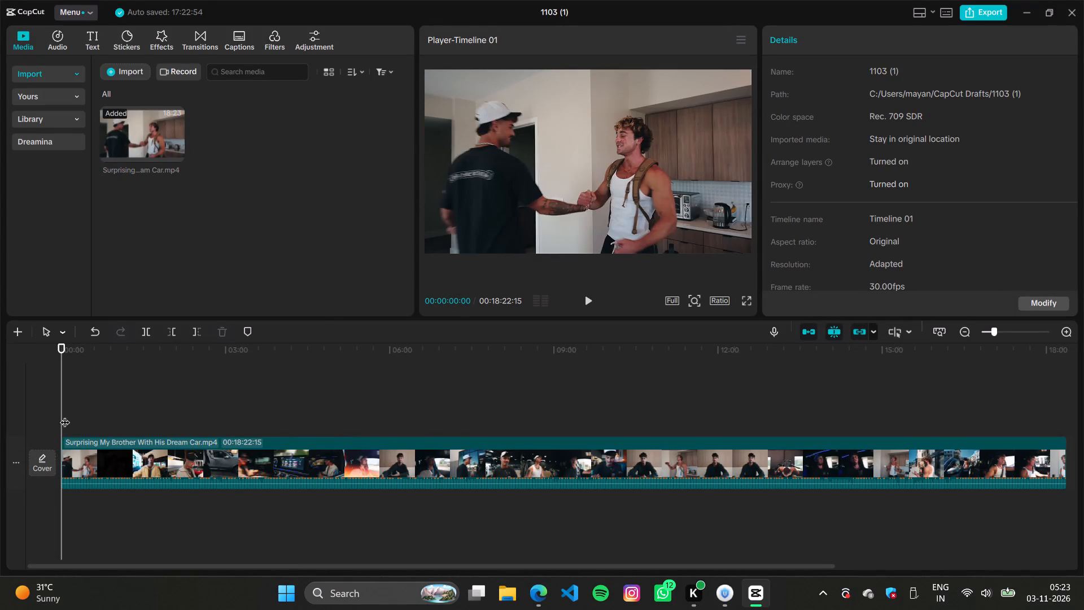
Play back the opening of the video in short stretches to review the intro.
key(space)
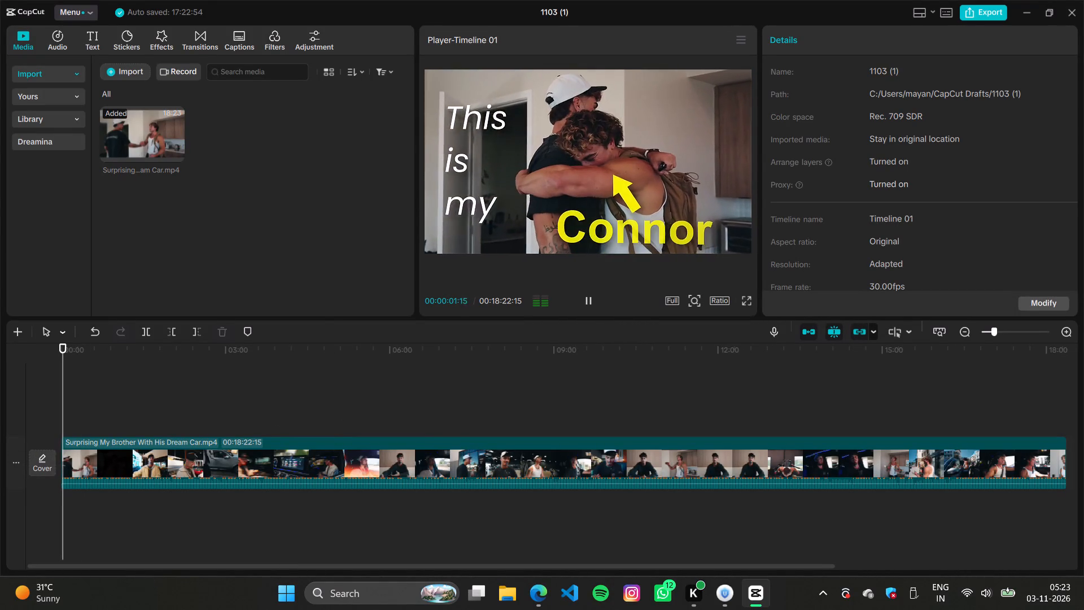
key(space)
key(space)
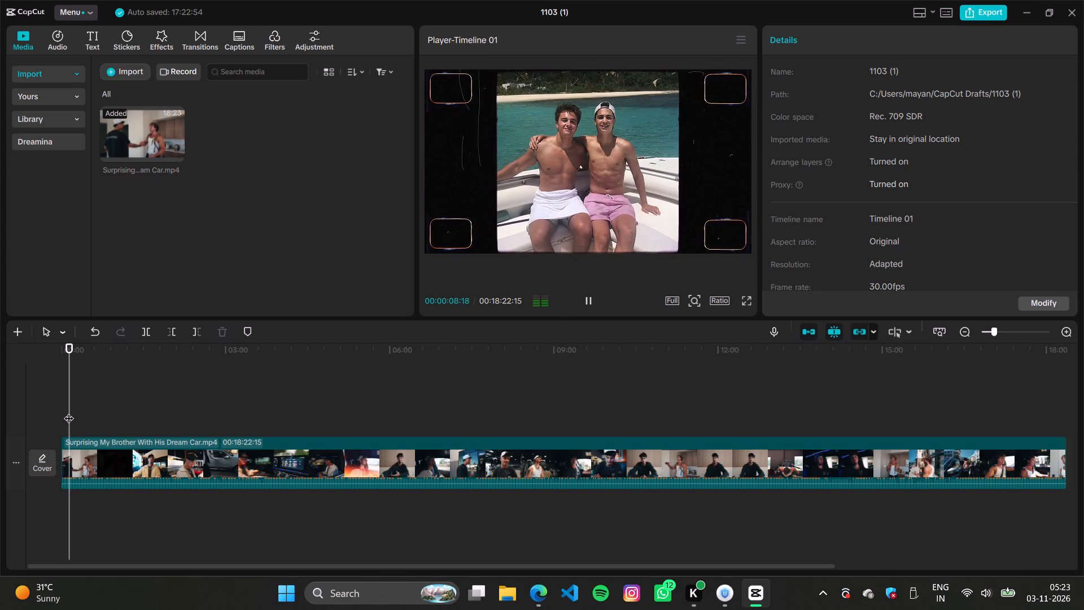
key(space)
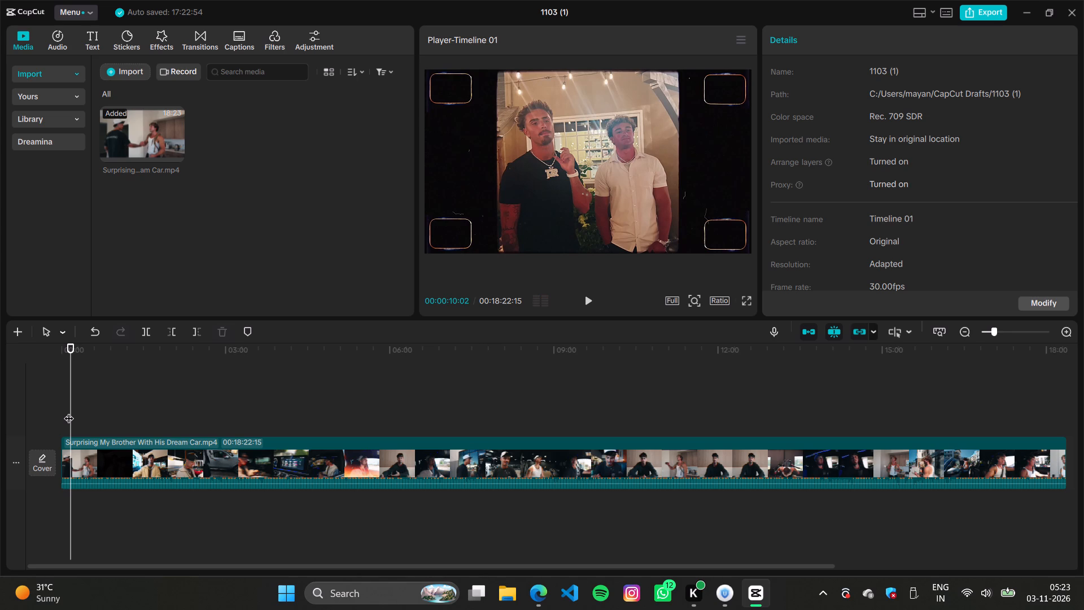
scroll(56, 411, up, 1)
key(space)
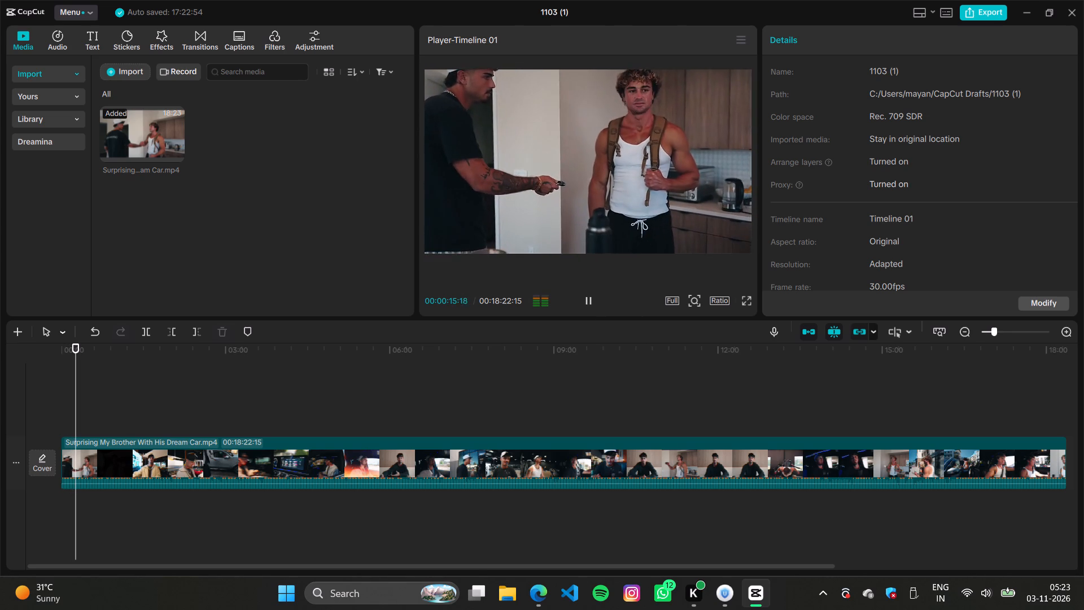
Split the video at 00:00:44:22, where the picture fades from black, and delete the intro segment before it.
click(85, 416)
click(88, 416)
click(92, 416)
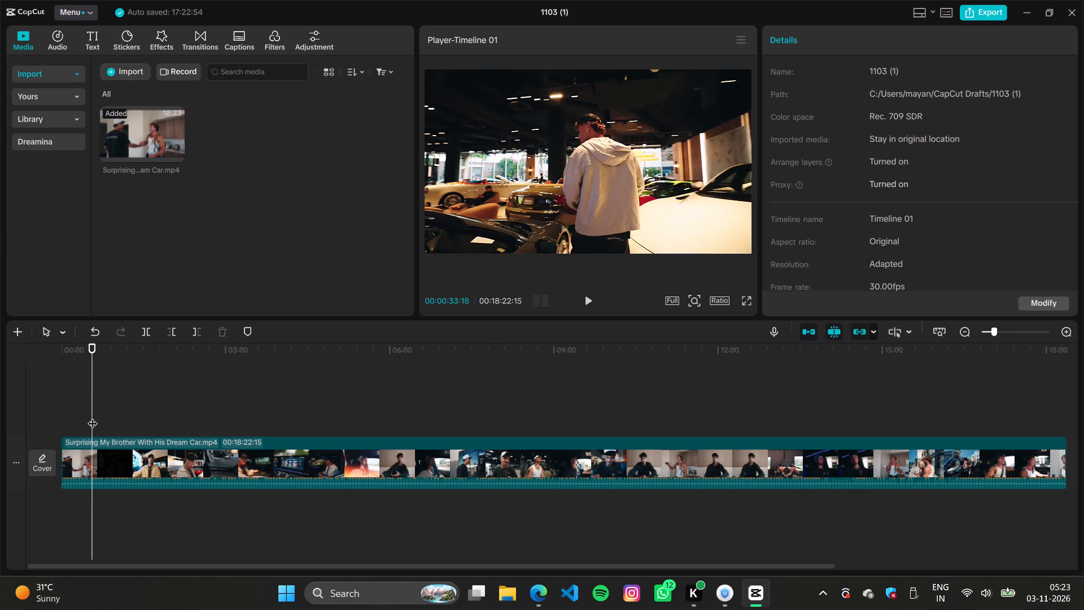
click(99, 418)
double_click(101, 420)
drag(96, 420, 91, 421)
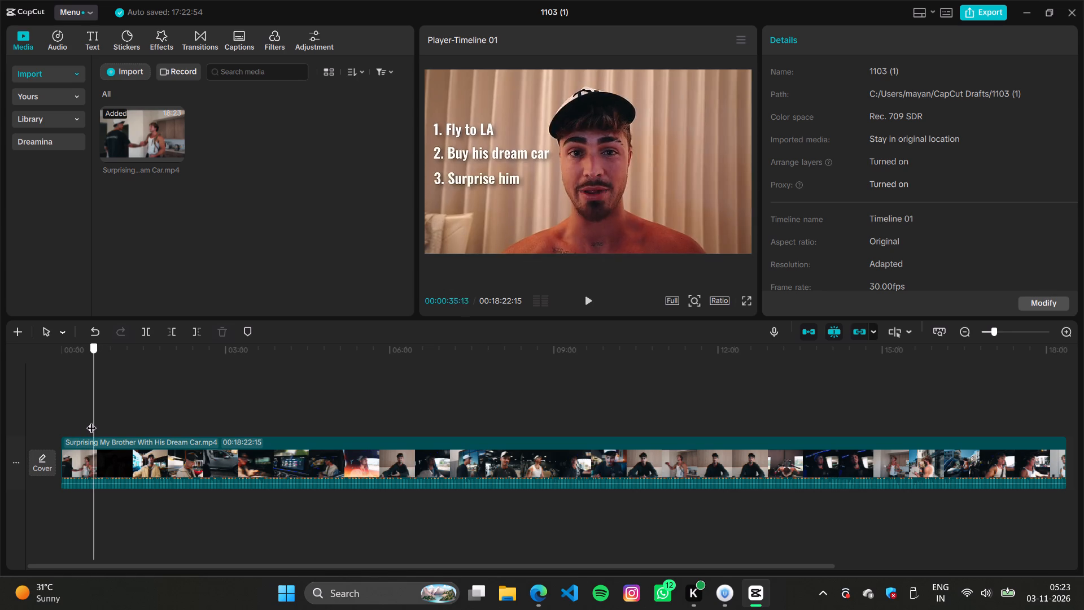
drag(91, 421, 95, 426)
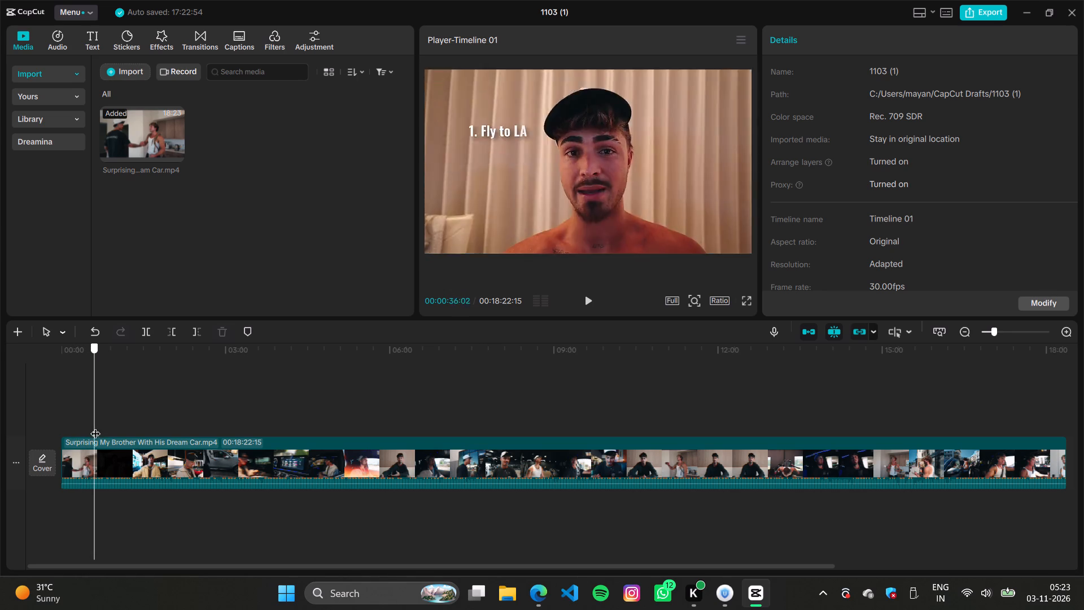
drag(95, 426, 105, 429)
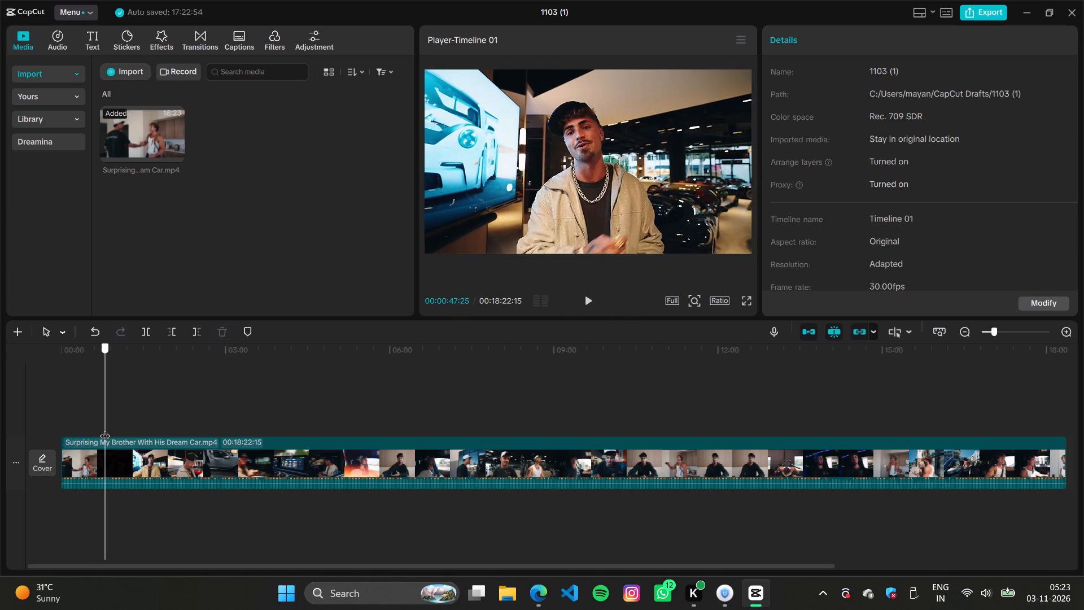
drag(105, 429, 102, 428)
key(ctrl+b)
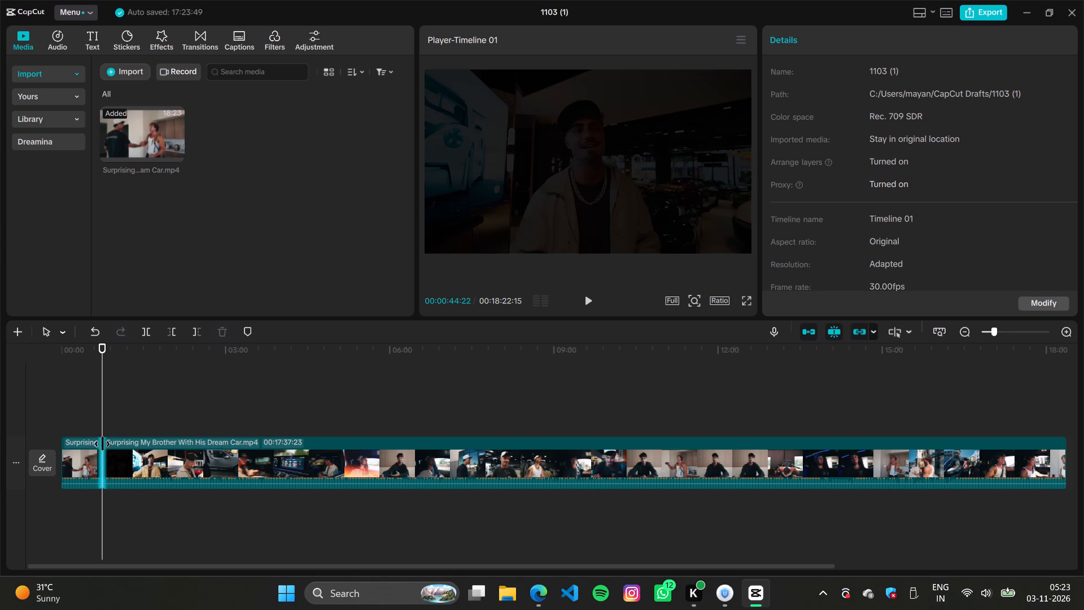
click(99, 459)
key(BackSpace)
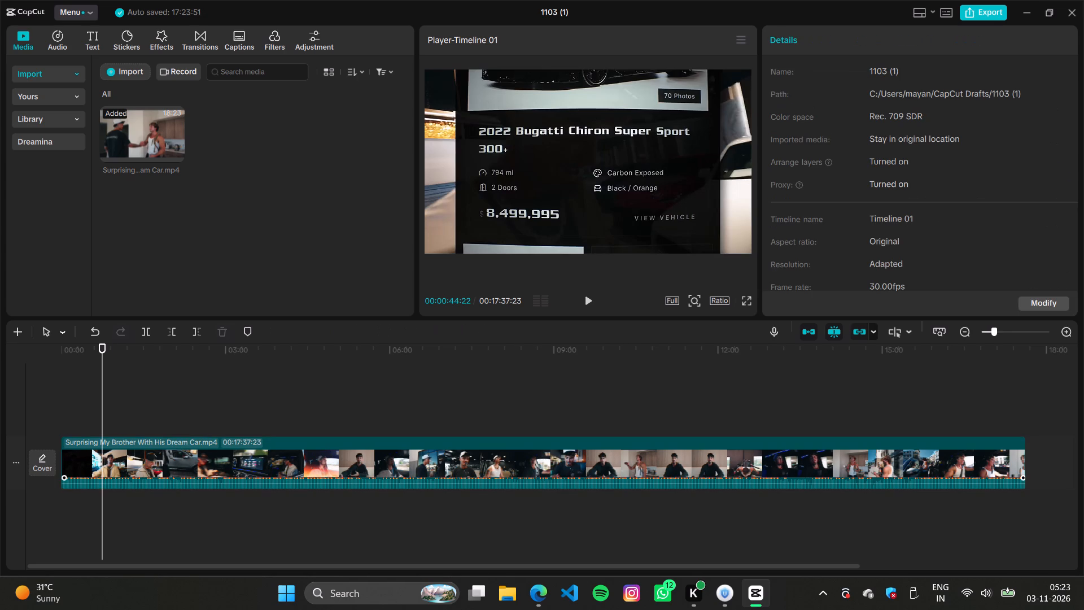
Skim the first minute of the trimmed video to examine the car dealership scenes.
drag(100, 398, 100, 399)
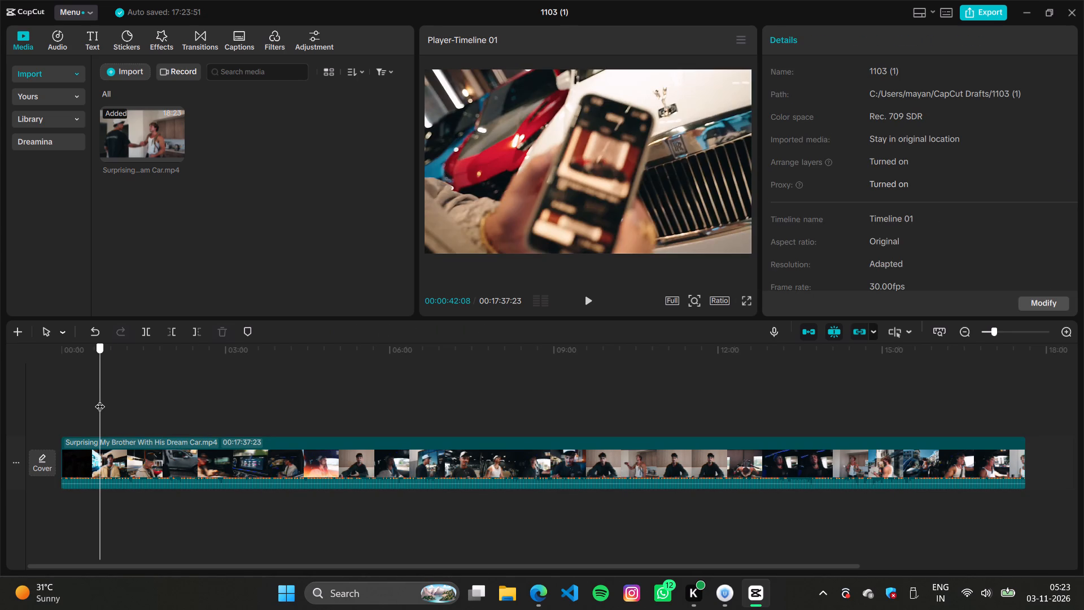
drag(100, 399, 90, 408)
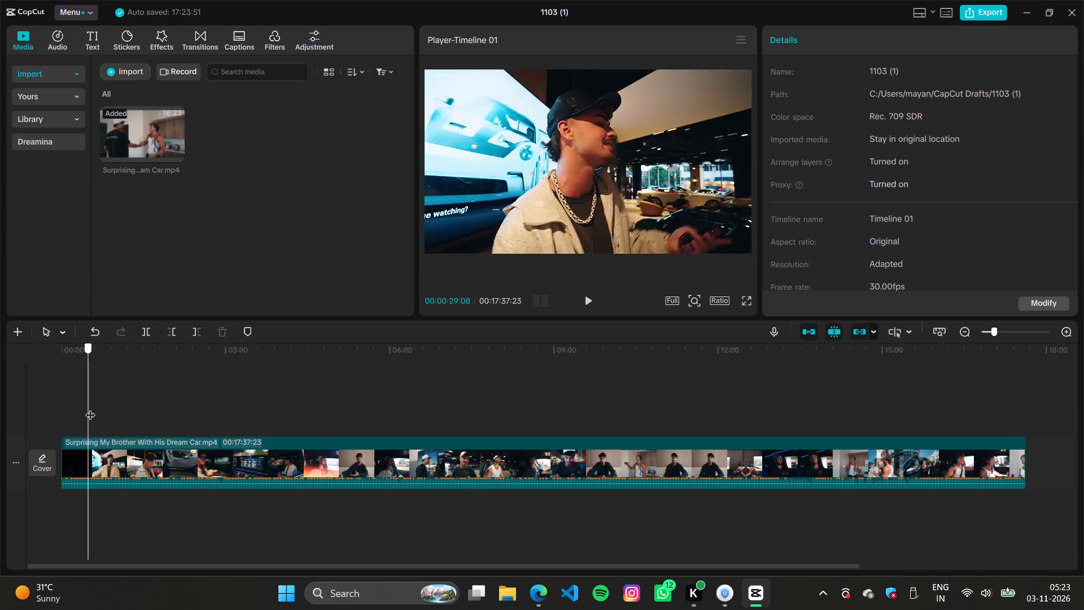
drag(90, 408, 65, 409)
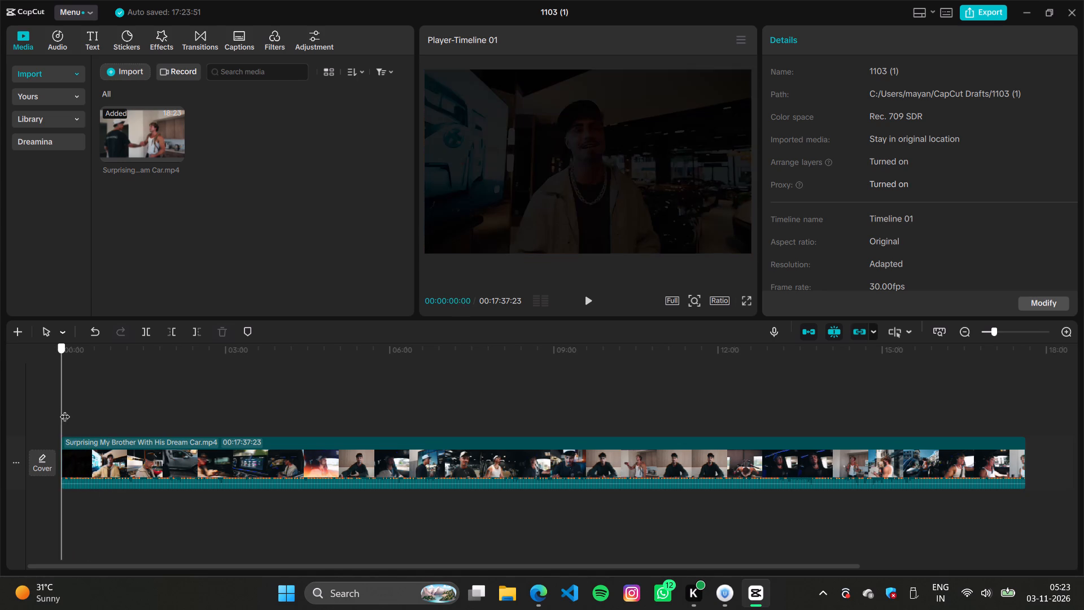
drag(65, 409, 106, 415)
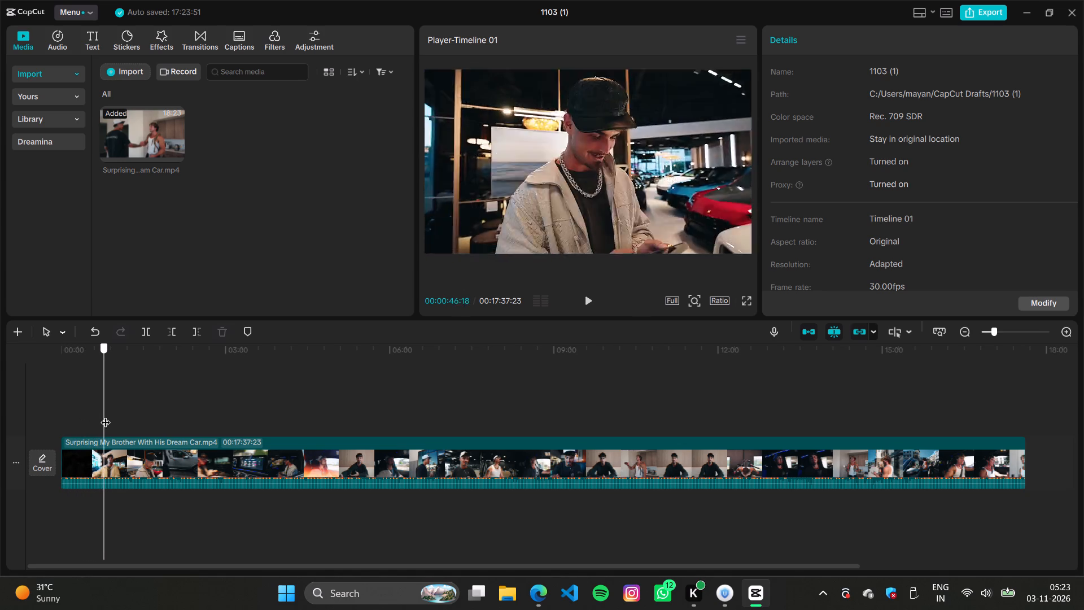
drag(106, 415, 90, 416)
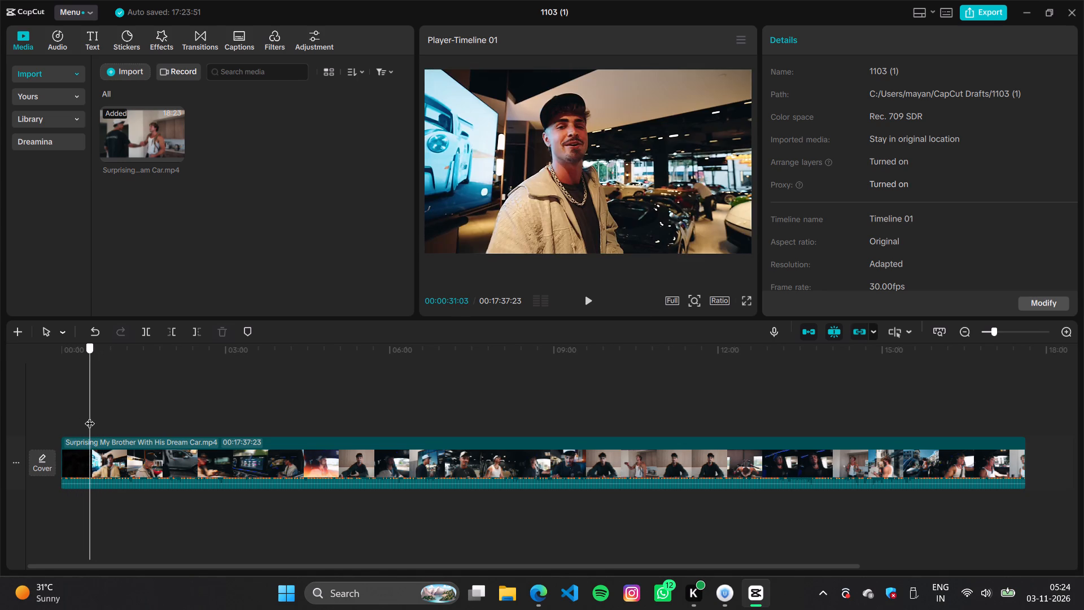
drag(90, 416, 91, 416)
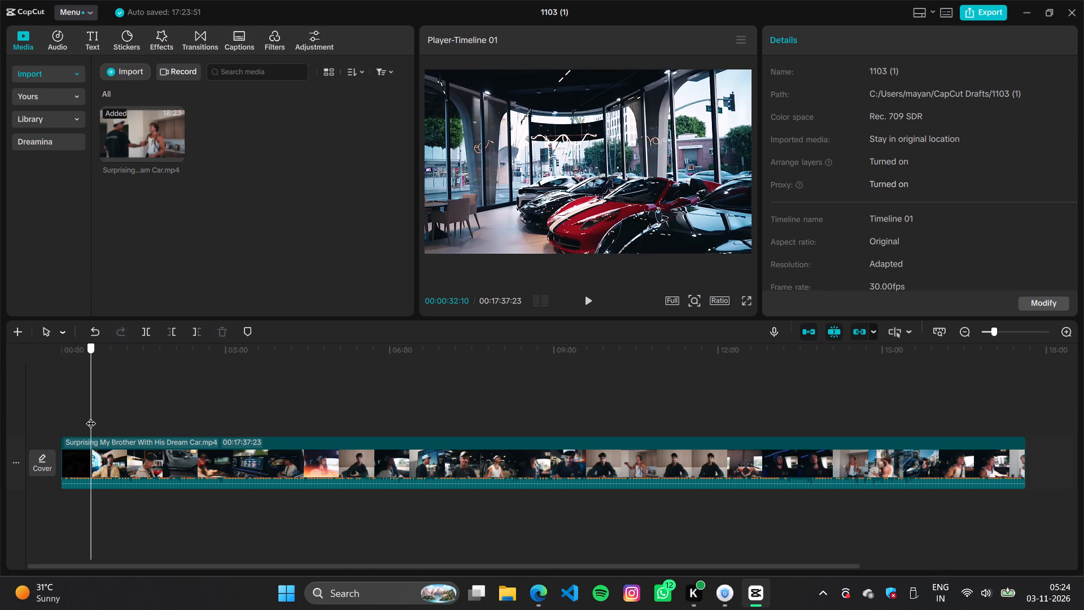
drag(91, 416, 117, 418)
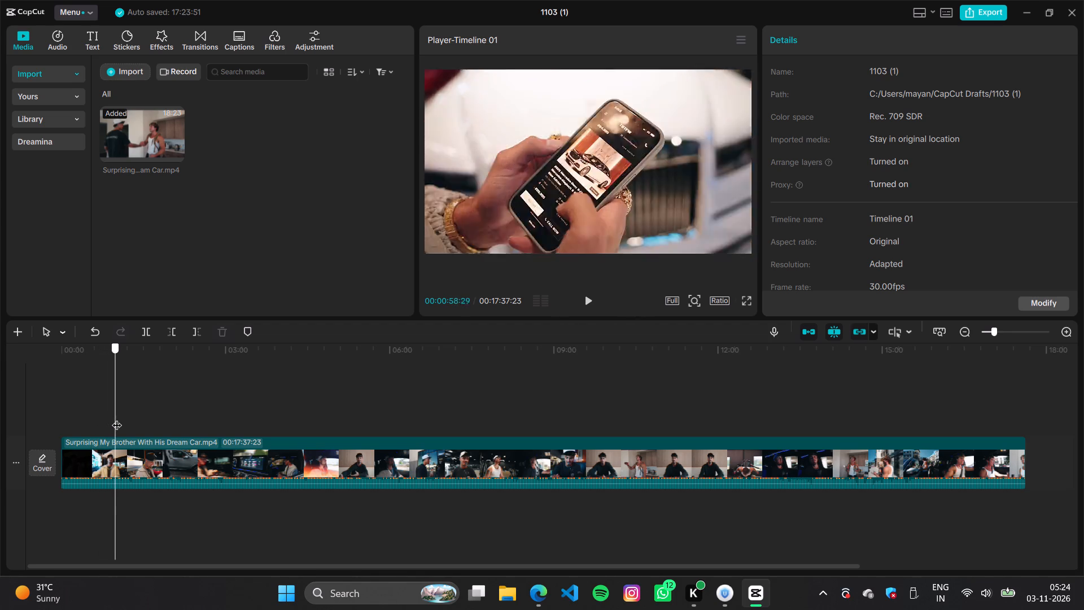
drag(117, 418, 112, 419)
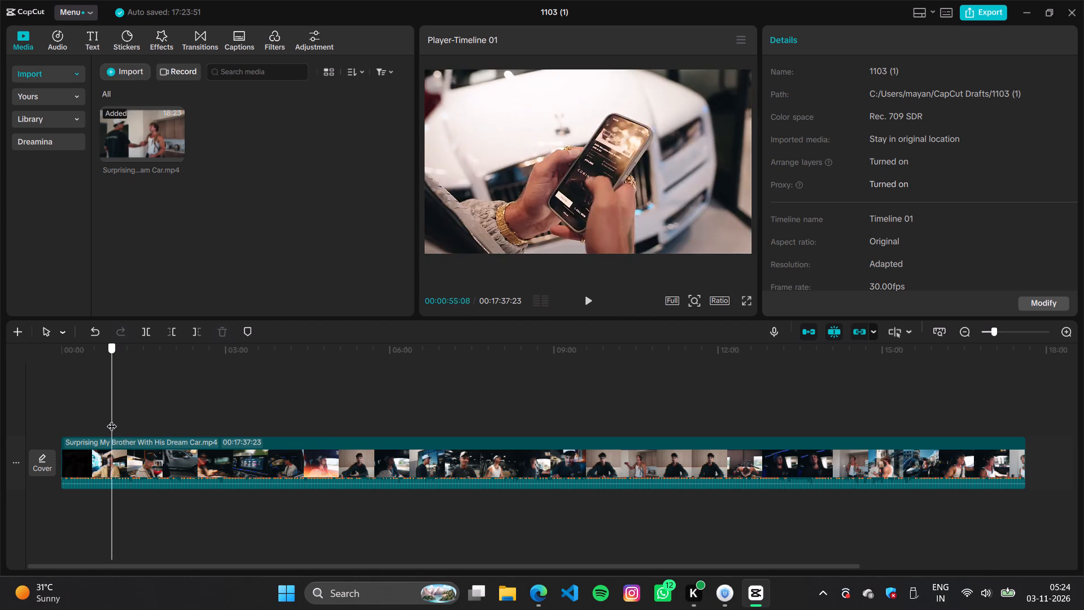
Split the clip at 00:00:34:25, on the shot of the white Ferrari in the showroom.
drag(112, 419, 102, 419)
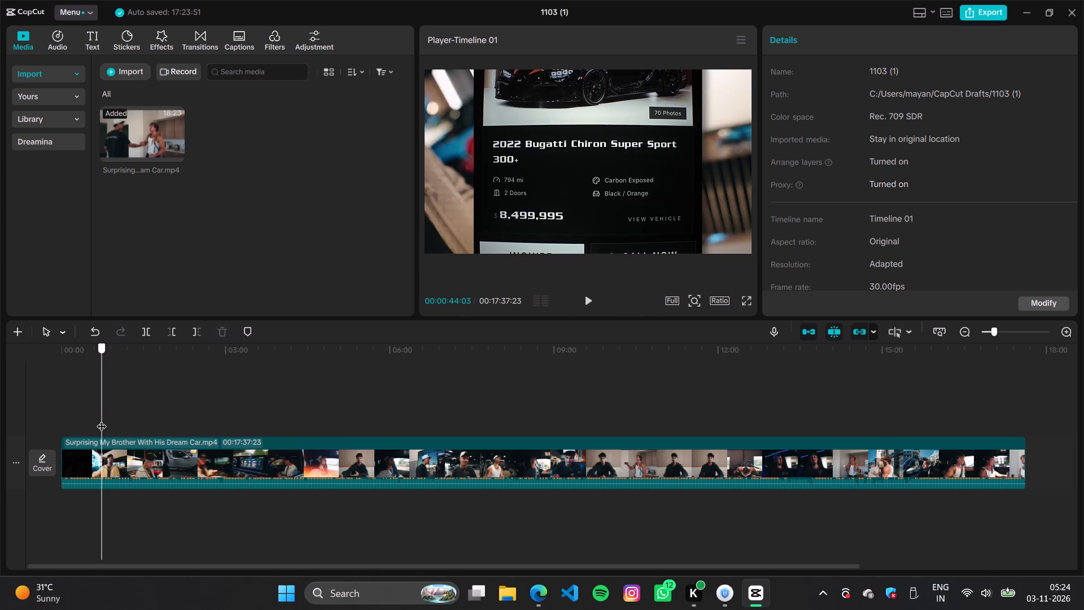
drag(102, 419, 99, 419)
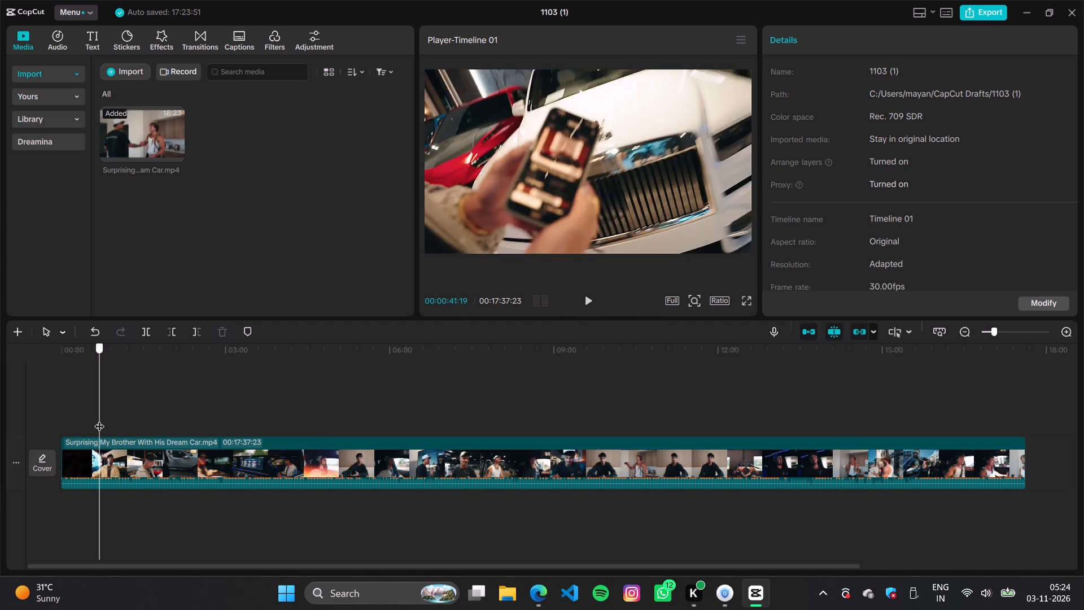
drag(99, 419, 97, 419)
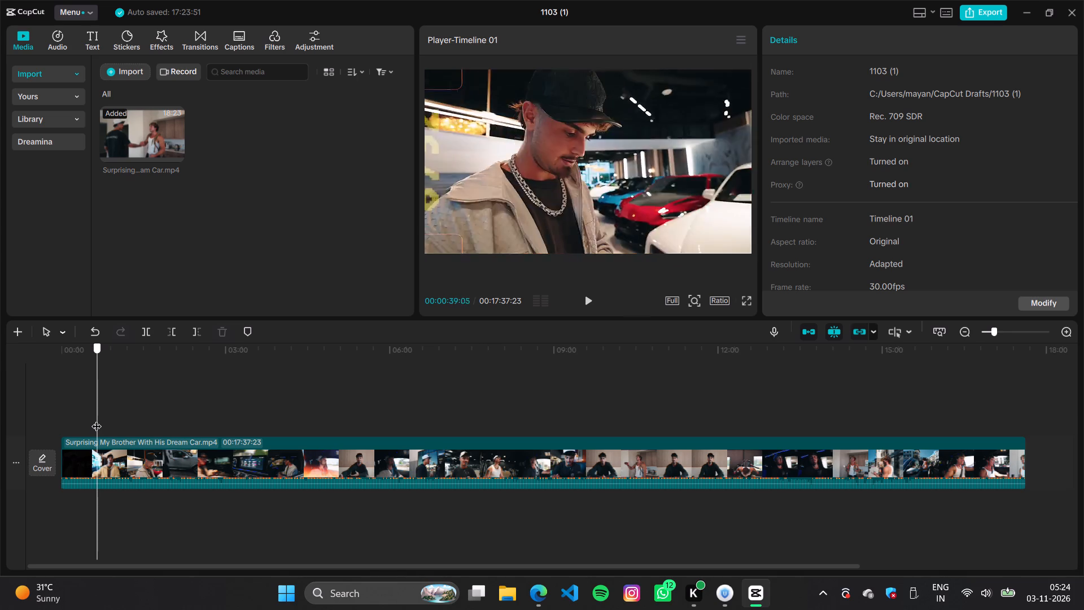
drag(97, 419, 96, 419)
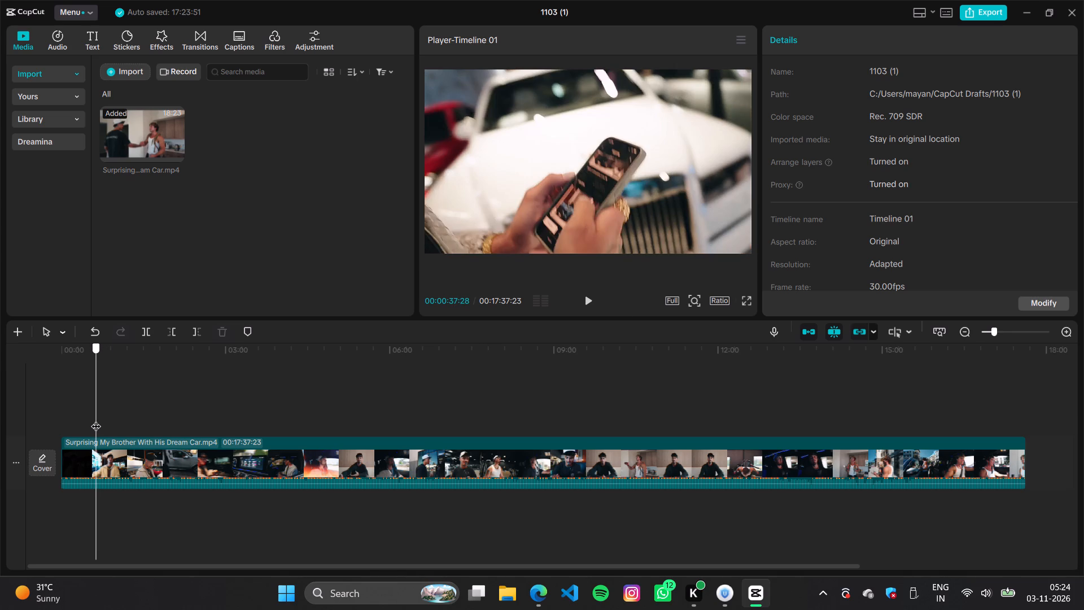
drag(96, 419, 93, 419)
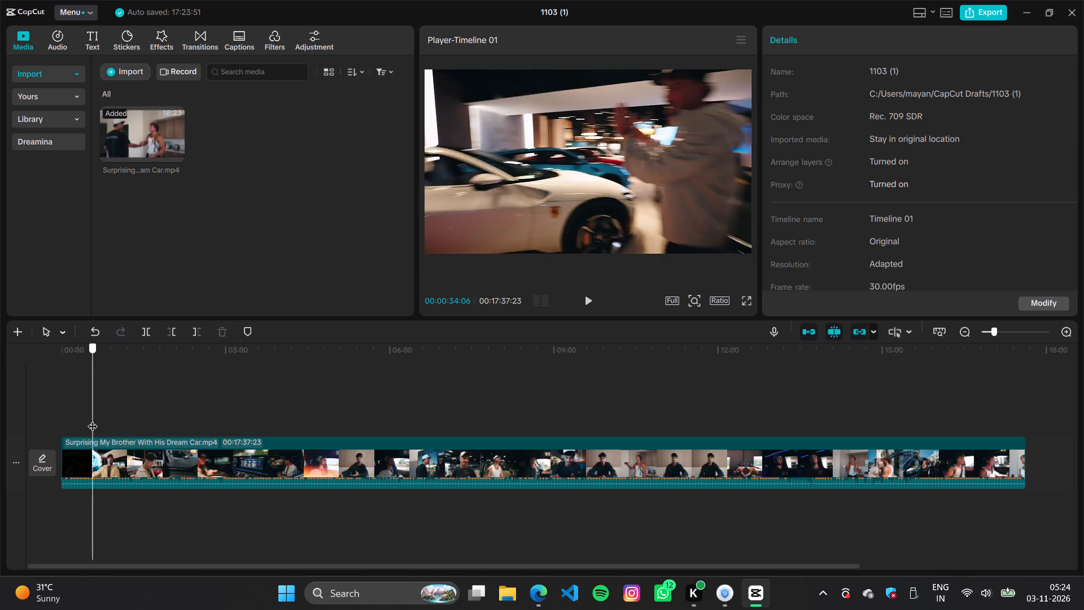
drag(93, 419, 90, 420)
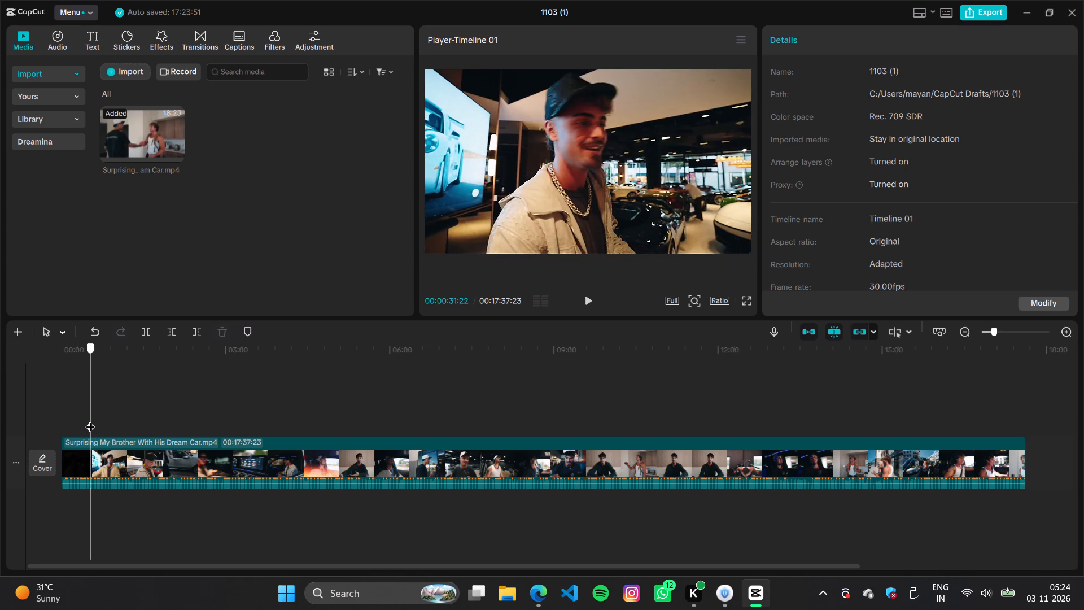
drag(90, 420, 93, 420)
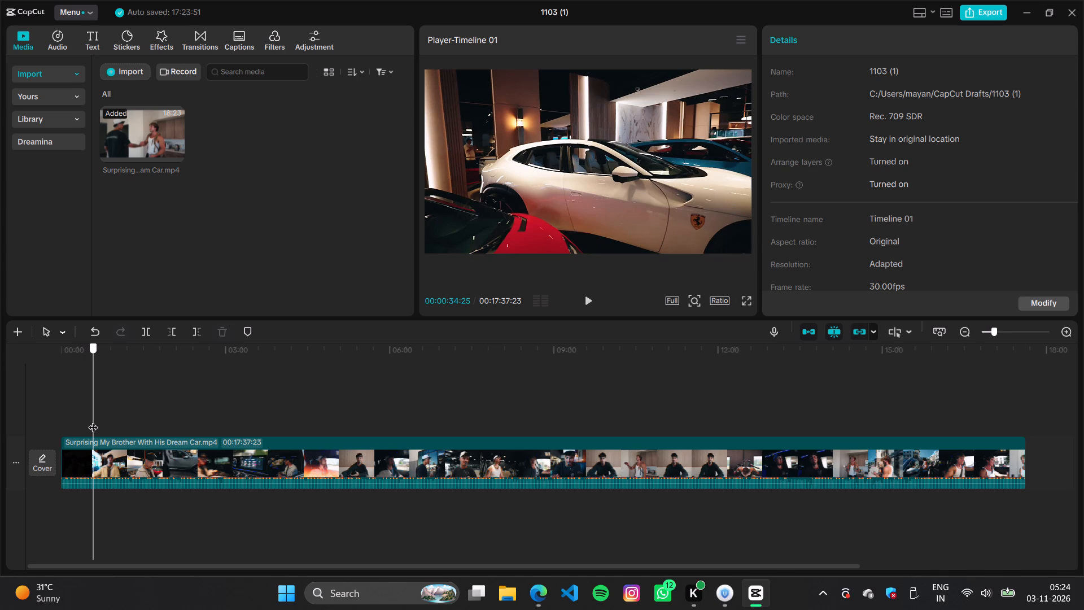
drag(93, 420, 112, 421)
key(ctrl+b)
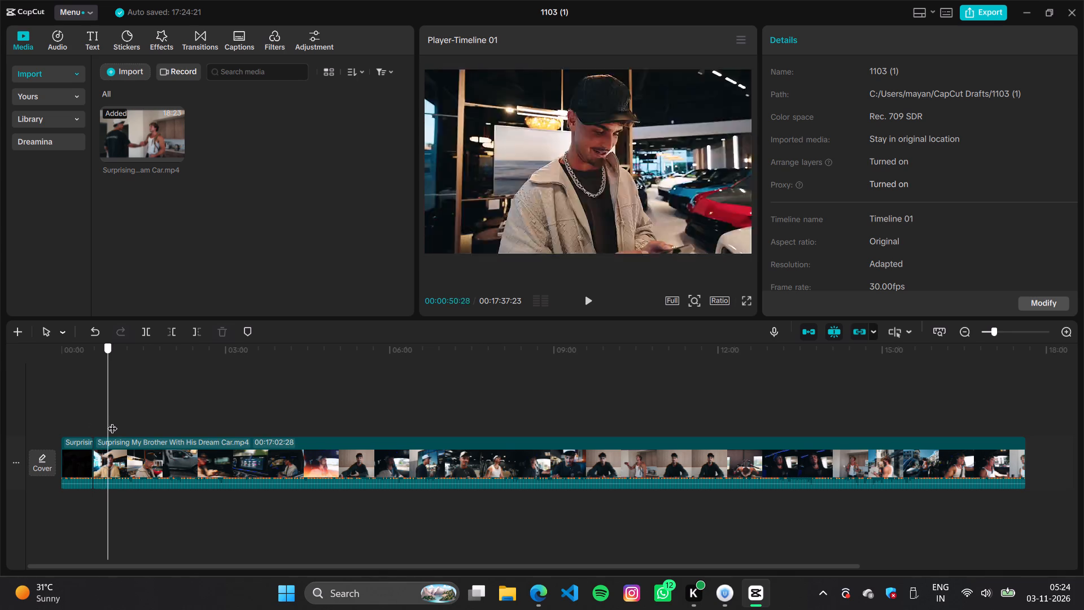
Split the remaining clip at 00:01:31:23, at the end of the showroom scene before the street footage.
drag(112, 421, 140, 424)
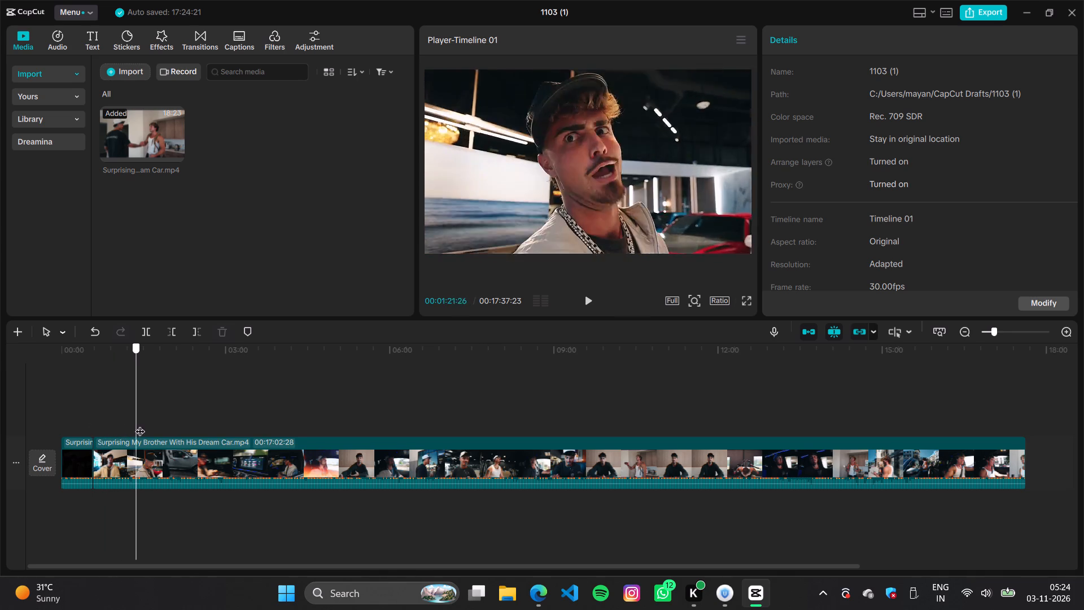
drag(140, 424, 148, 424)
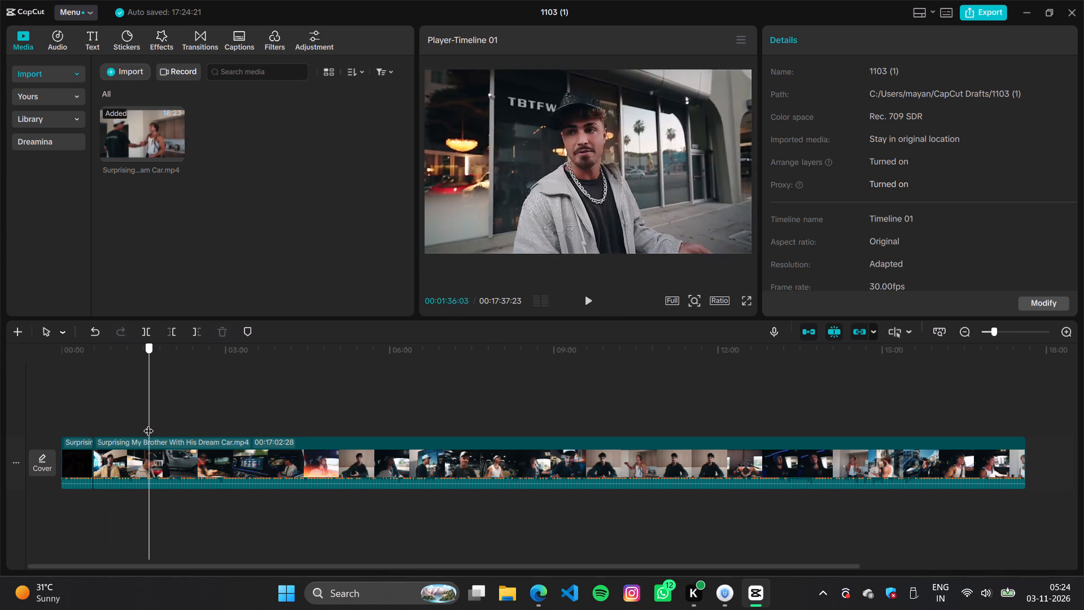
drag(148, 424, 138, 426)
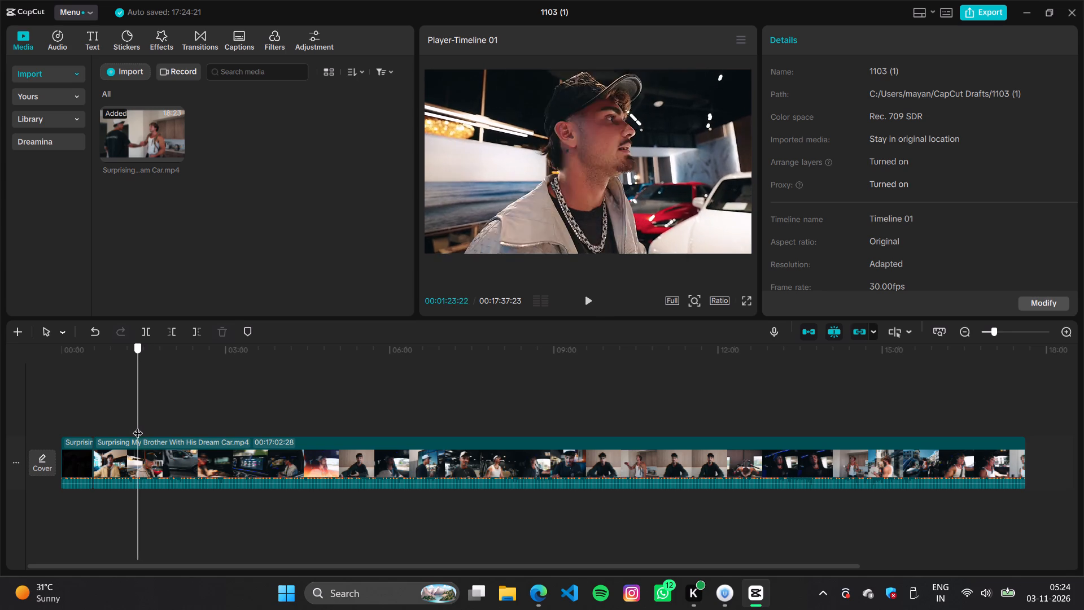
drag(138, 426, 143, 424)
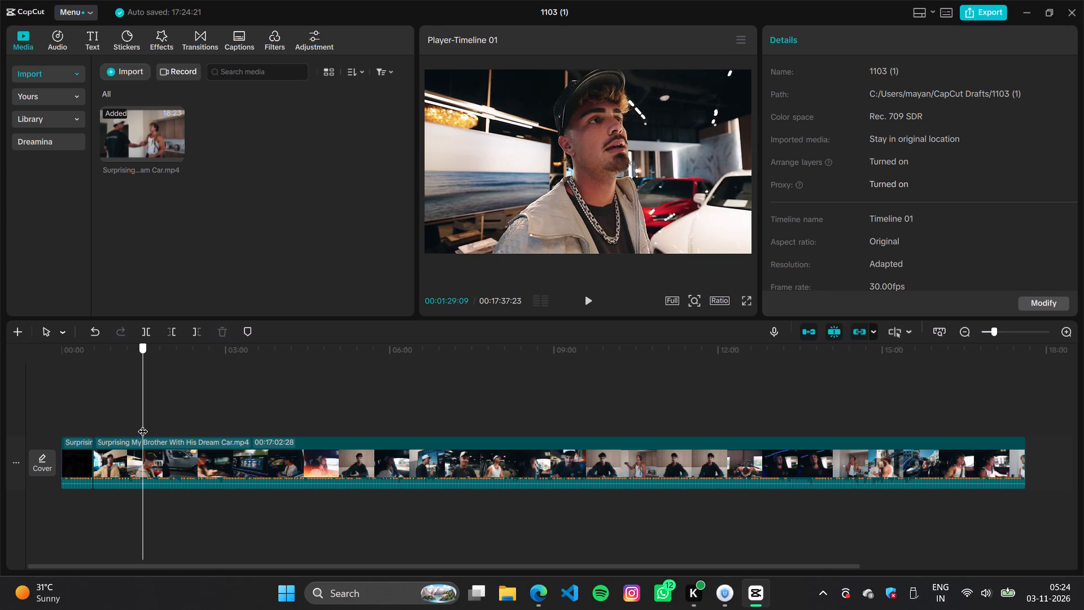
drag(143, 424, 147, 424)
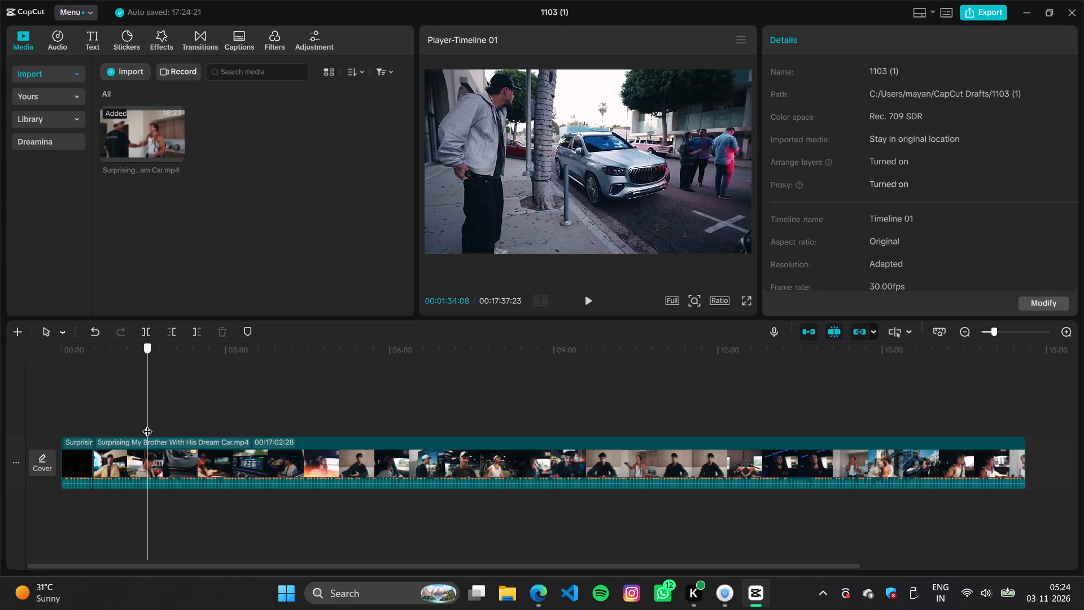
drag(147, 424, 145, 424)
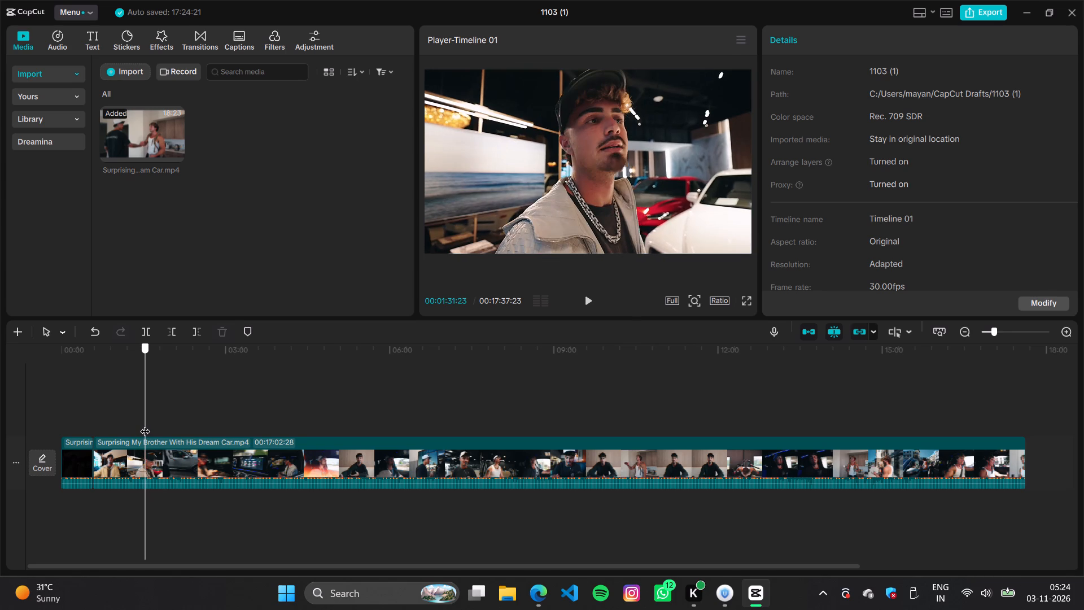
drag(145, 424, 172, 426)
key(ctrl+b)
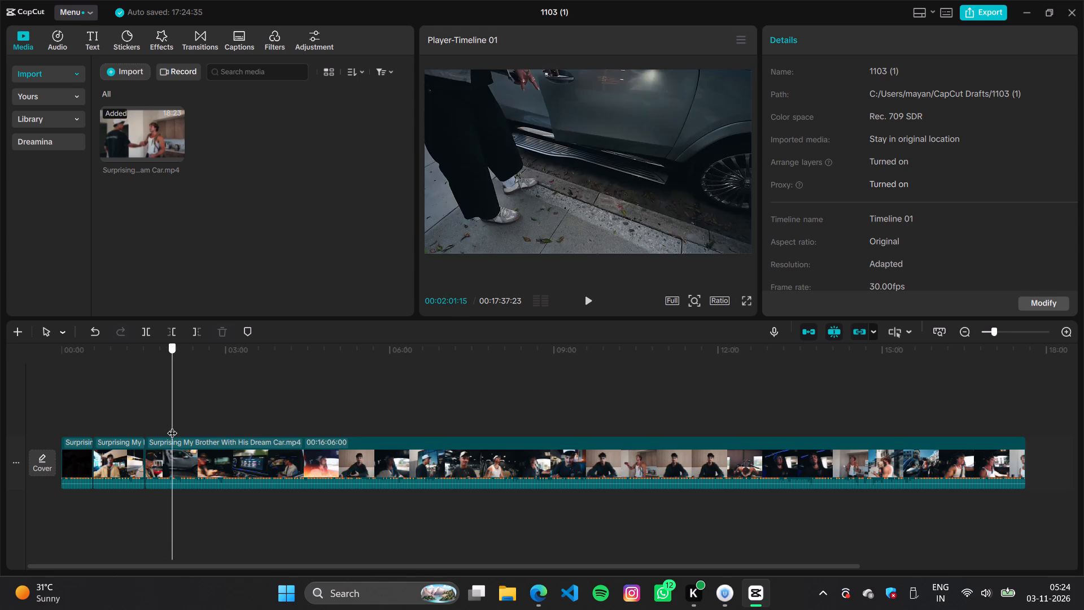
Split the remaining clip at 00:02:58:13, on the shot of the man in the driver's seat.
drag(172, 426, 200, 427)
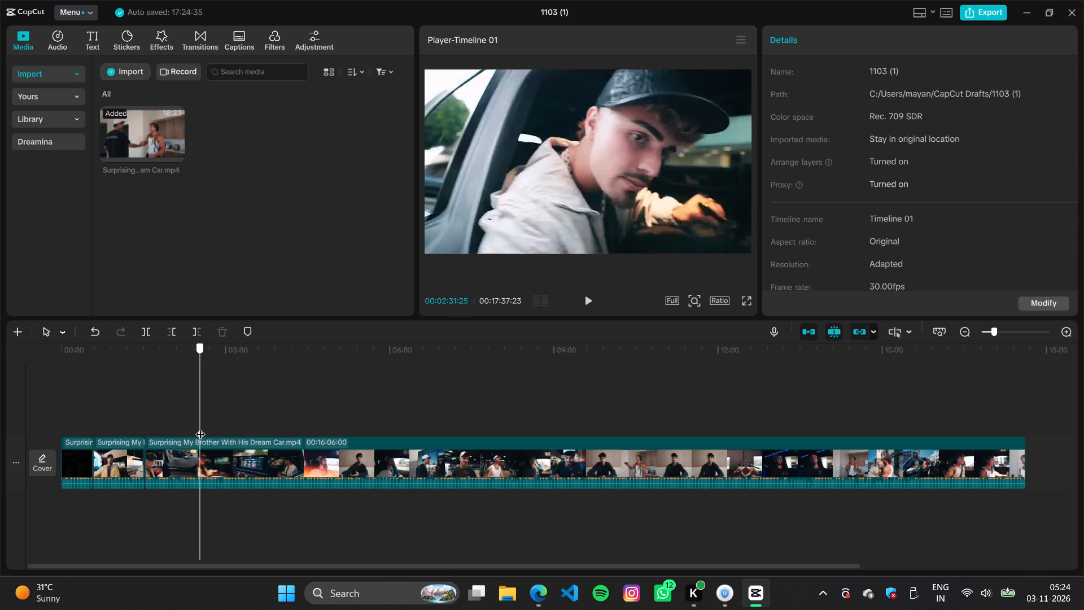
drag(200, 427, 233, 427)
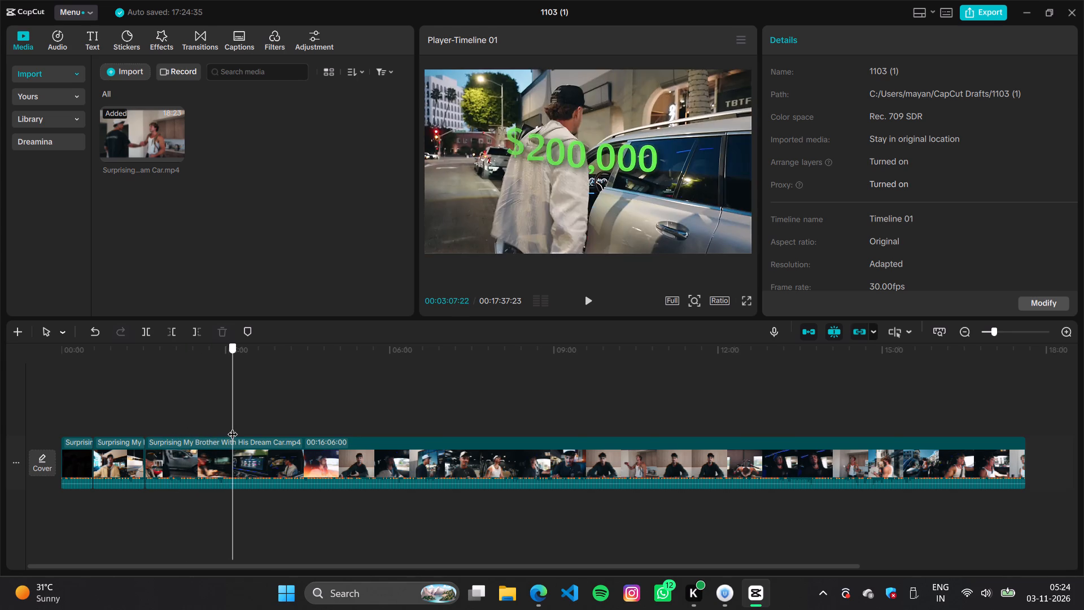
drag(233, 427, 225, 426)
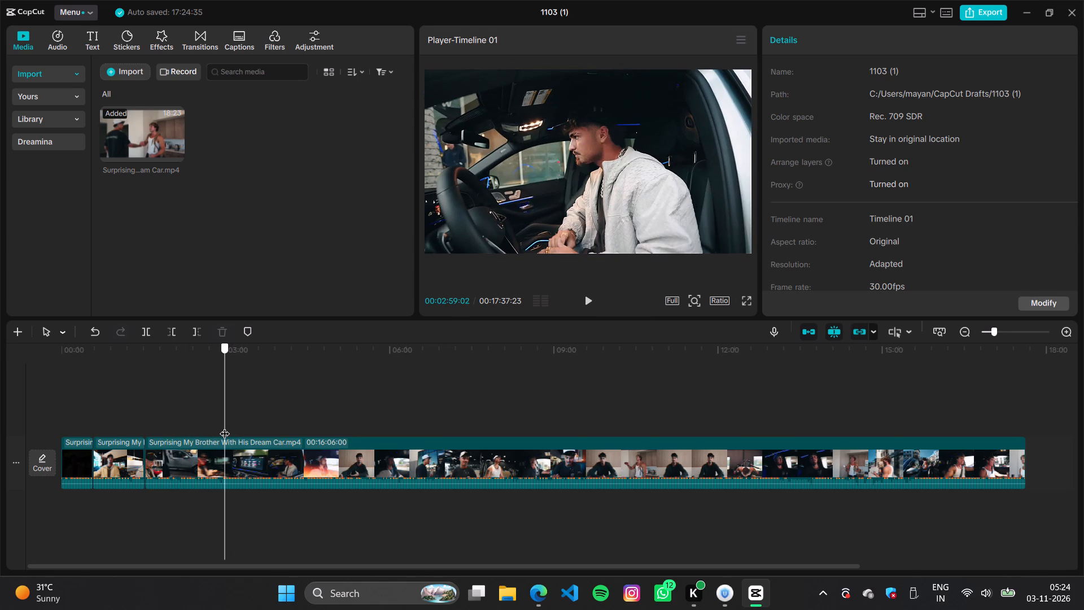
drag(225, 426, 224, 426)
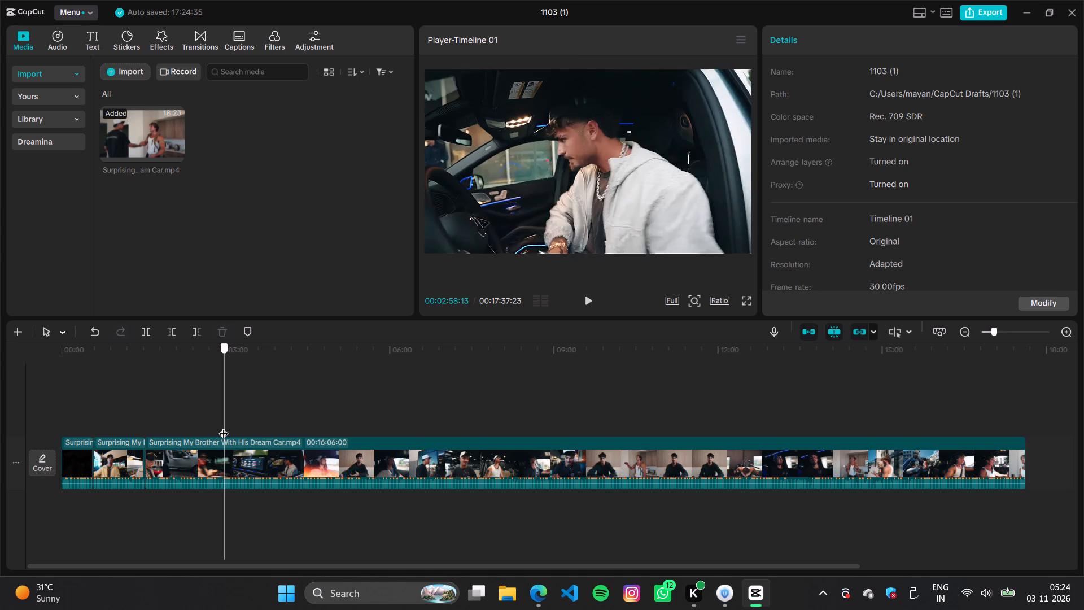
drag(224, 426, 253, 419)
key(ctrl+b)
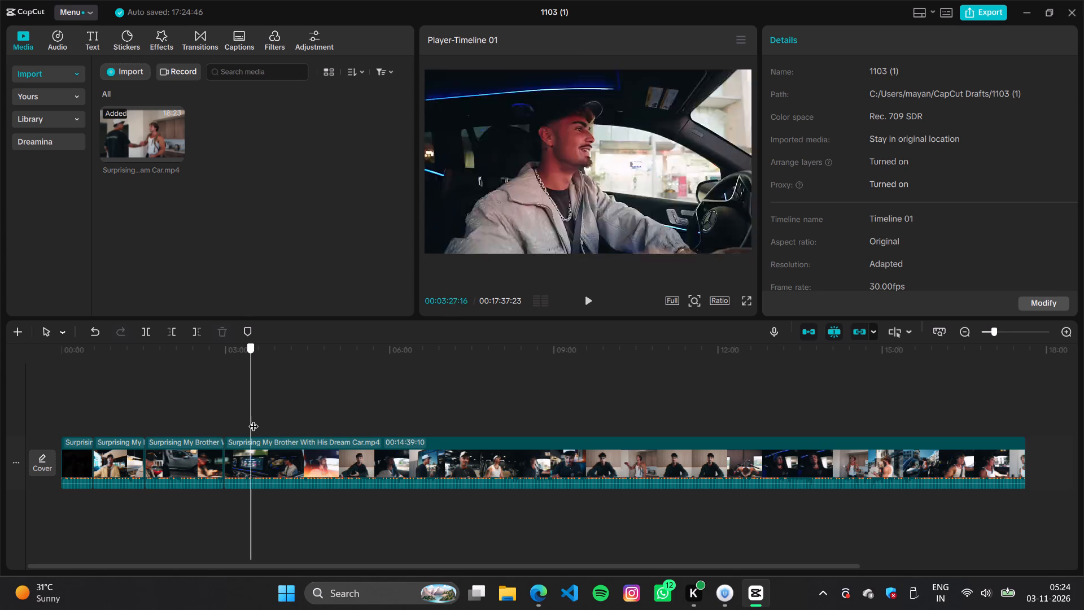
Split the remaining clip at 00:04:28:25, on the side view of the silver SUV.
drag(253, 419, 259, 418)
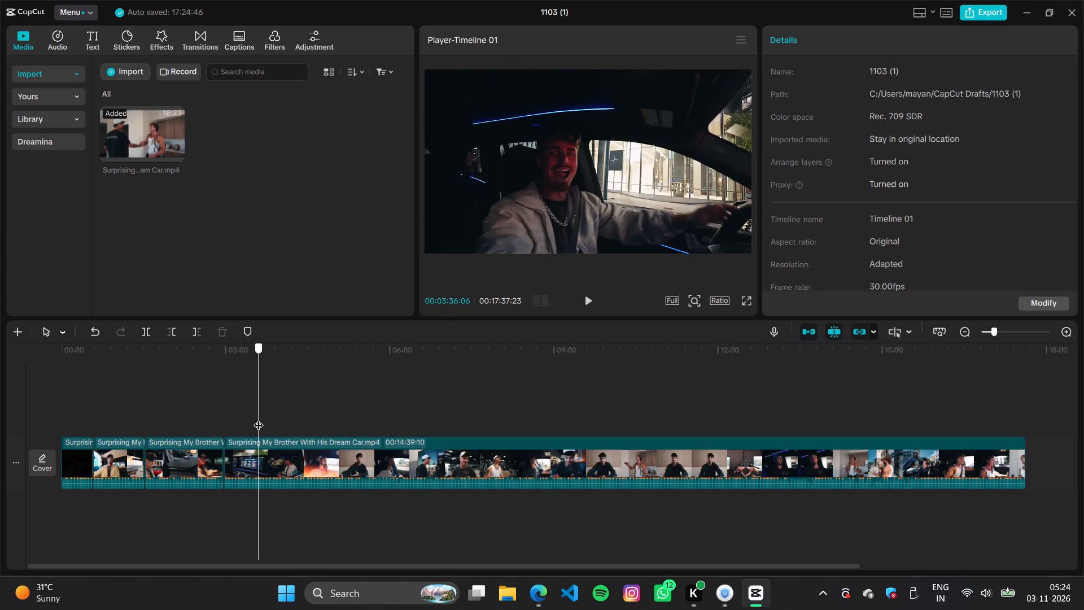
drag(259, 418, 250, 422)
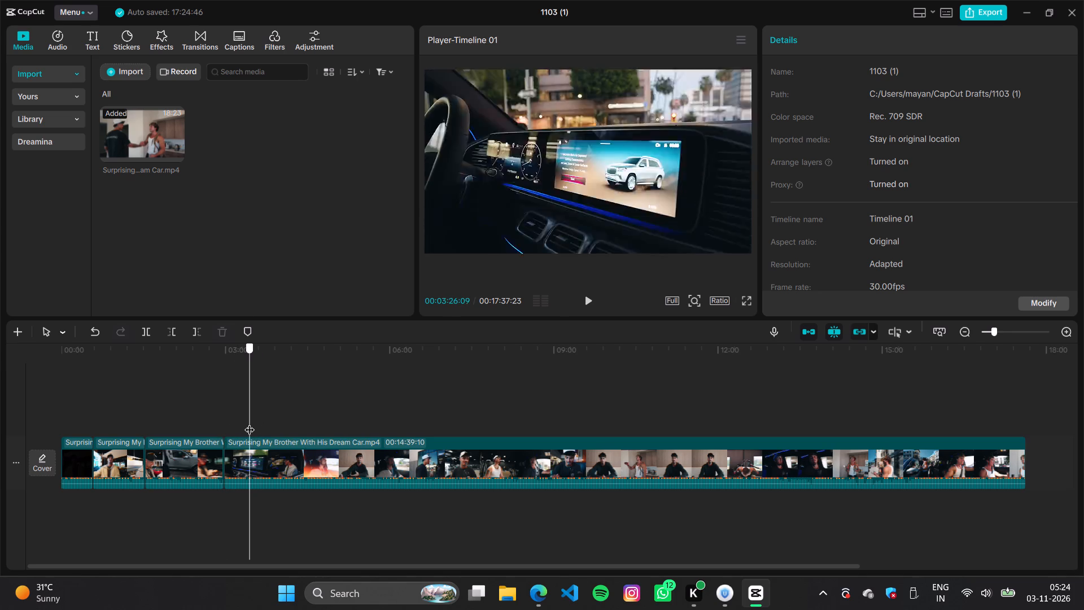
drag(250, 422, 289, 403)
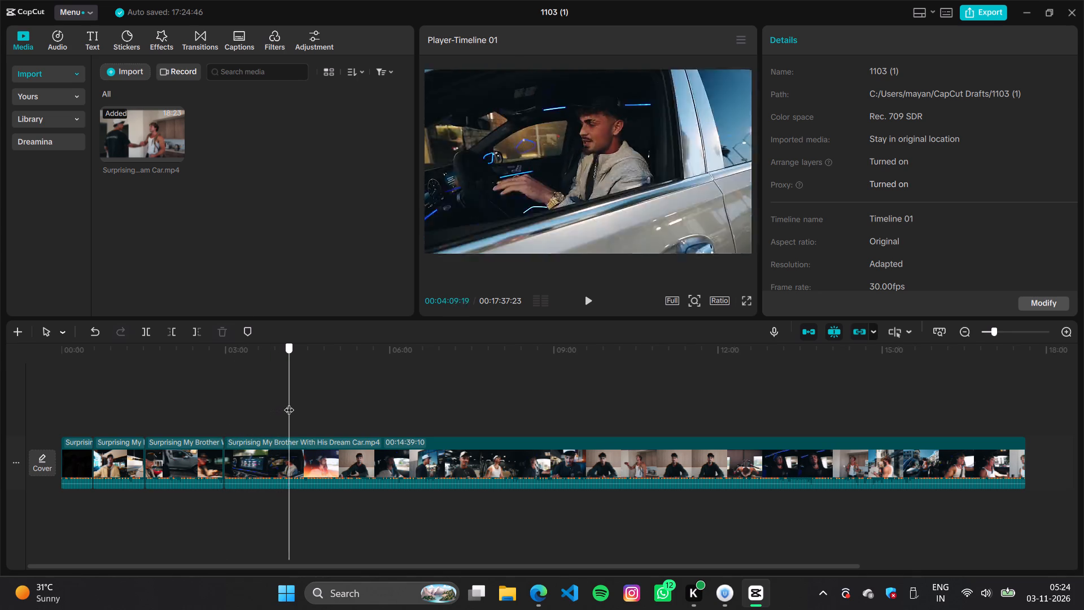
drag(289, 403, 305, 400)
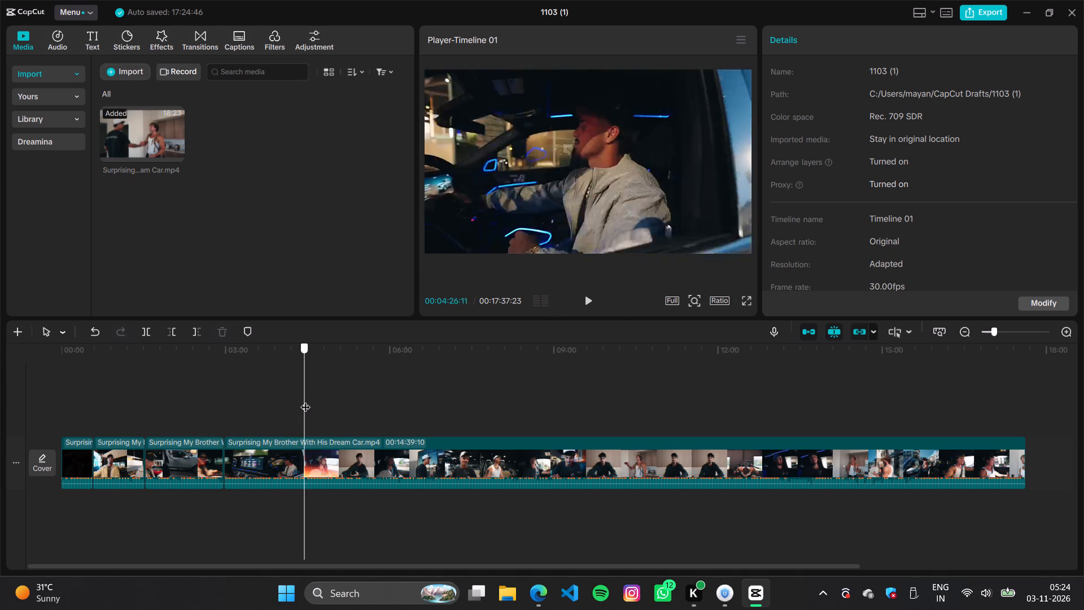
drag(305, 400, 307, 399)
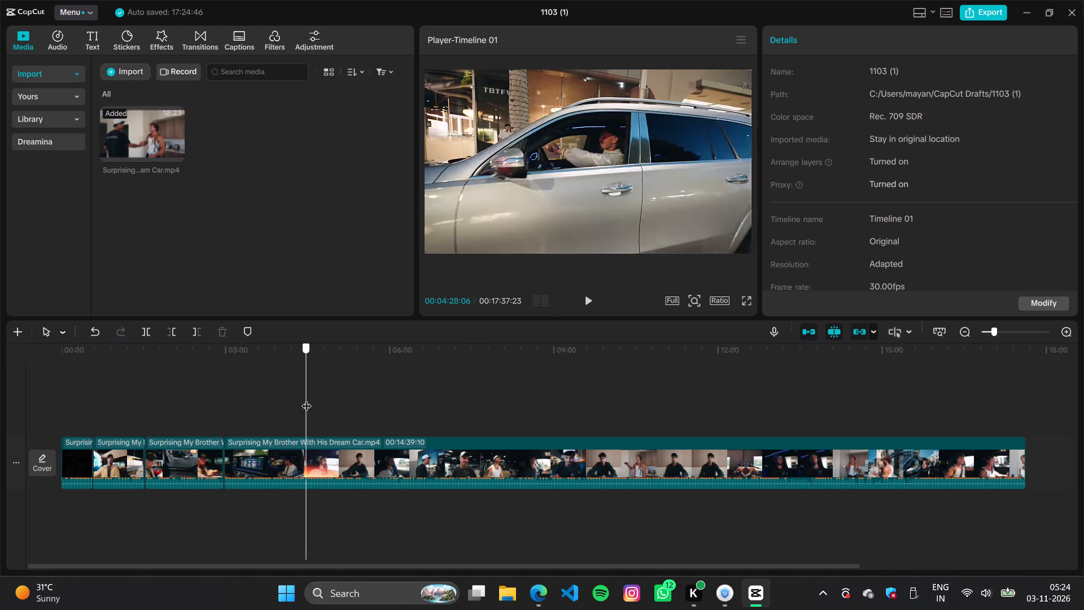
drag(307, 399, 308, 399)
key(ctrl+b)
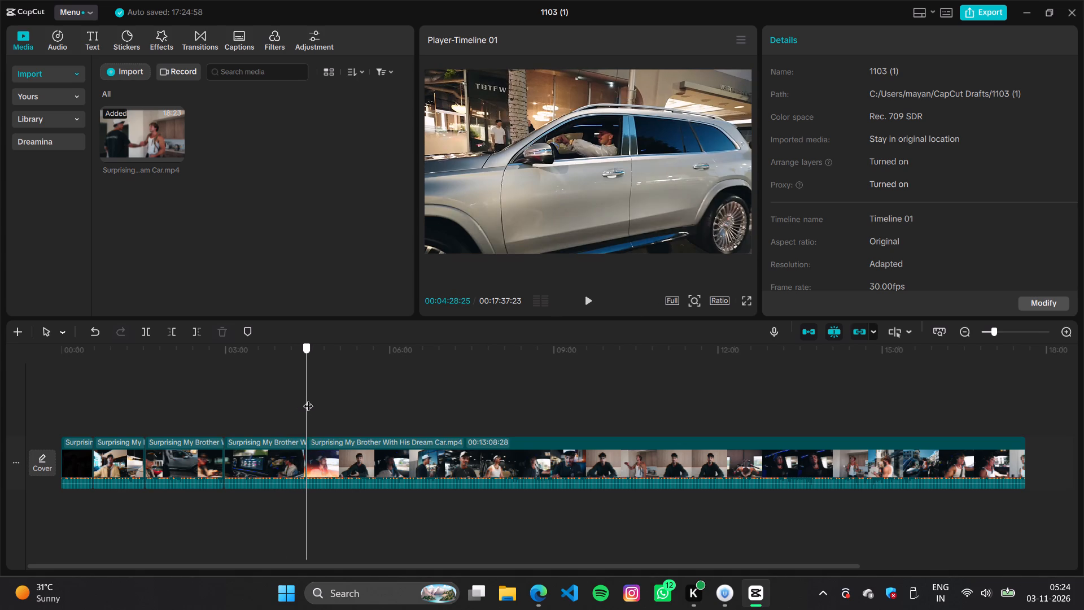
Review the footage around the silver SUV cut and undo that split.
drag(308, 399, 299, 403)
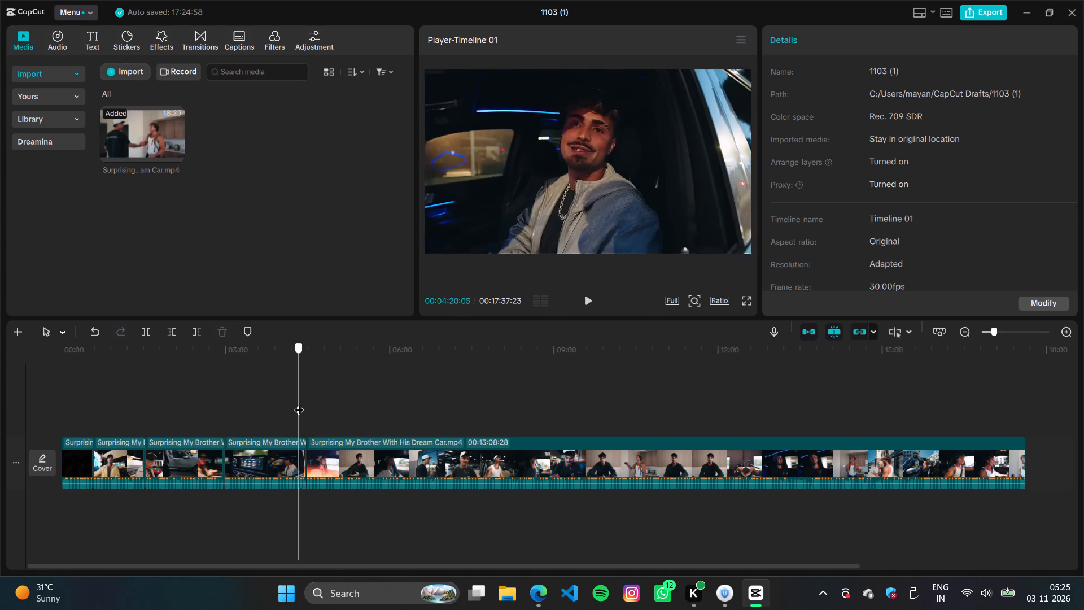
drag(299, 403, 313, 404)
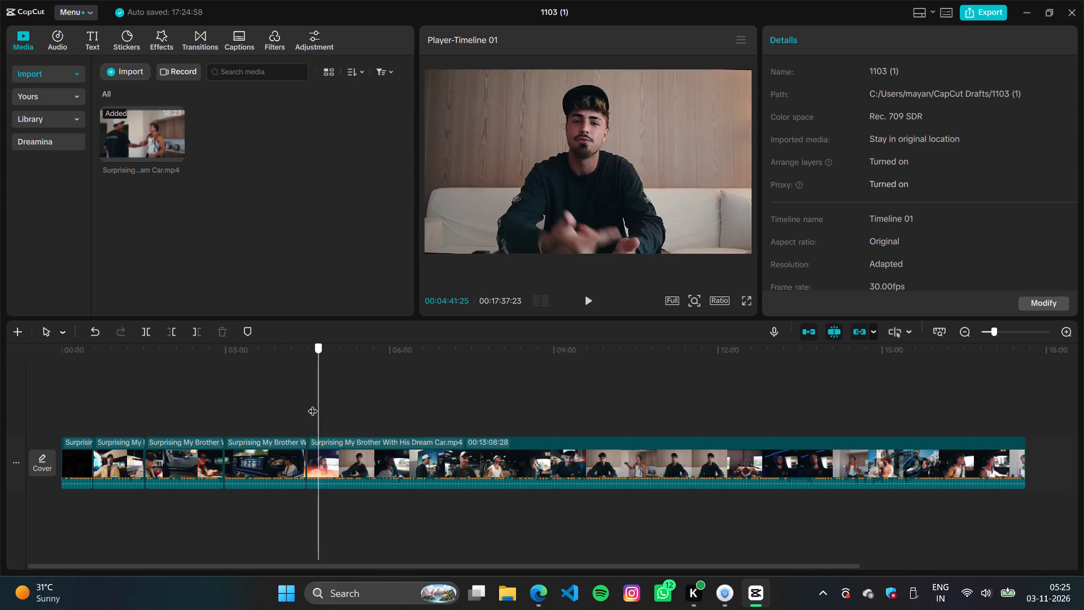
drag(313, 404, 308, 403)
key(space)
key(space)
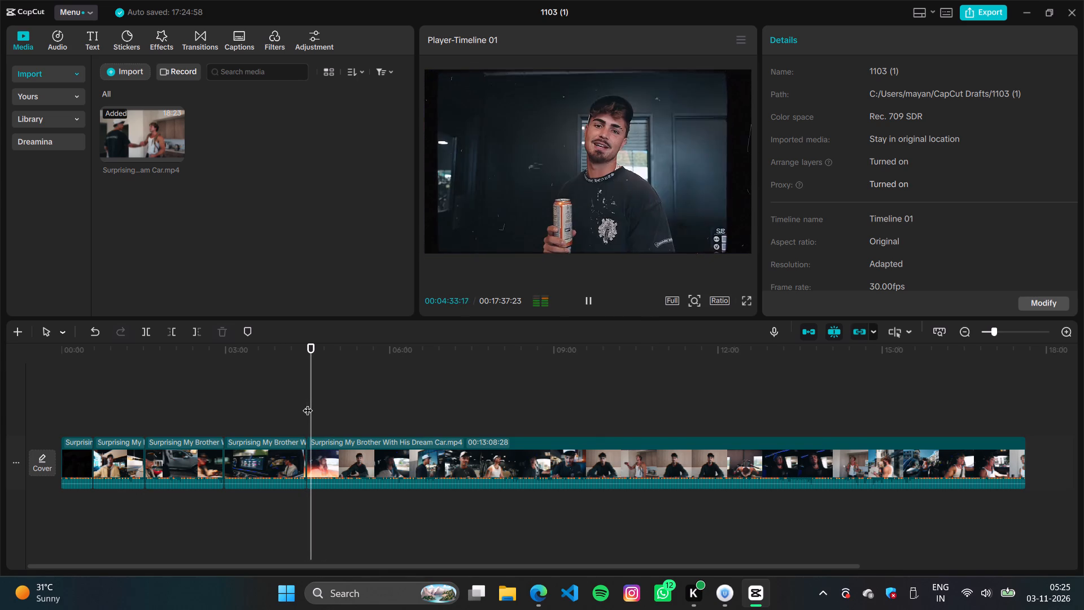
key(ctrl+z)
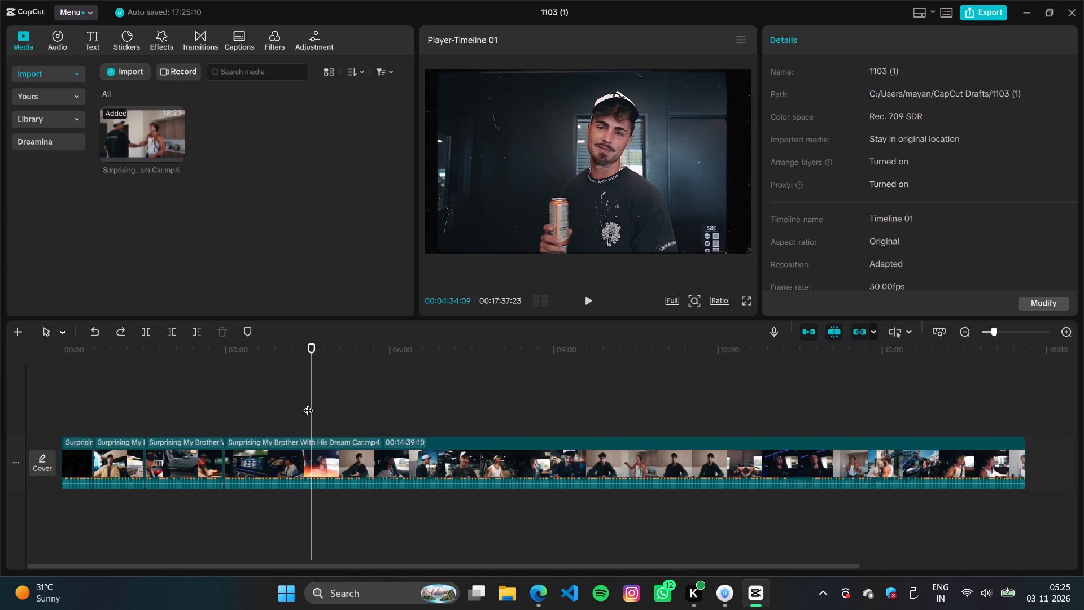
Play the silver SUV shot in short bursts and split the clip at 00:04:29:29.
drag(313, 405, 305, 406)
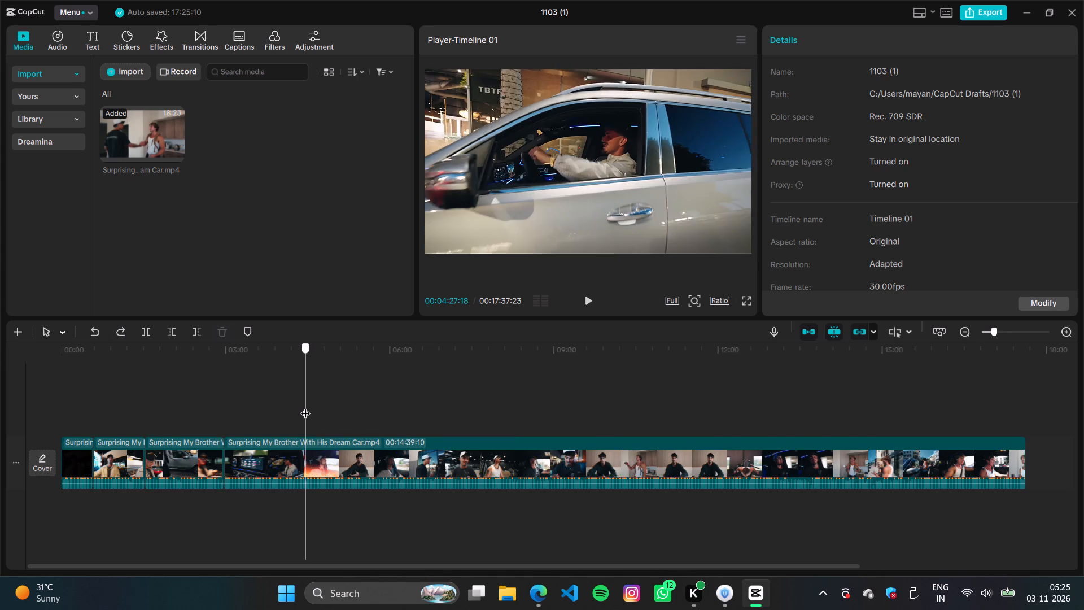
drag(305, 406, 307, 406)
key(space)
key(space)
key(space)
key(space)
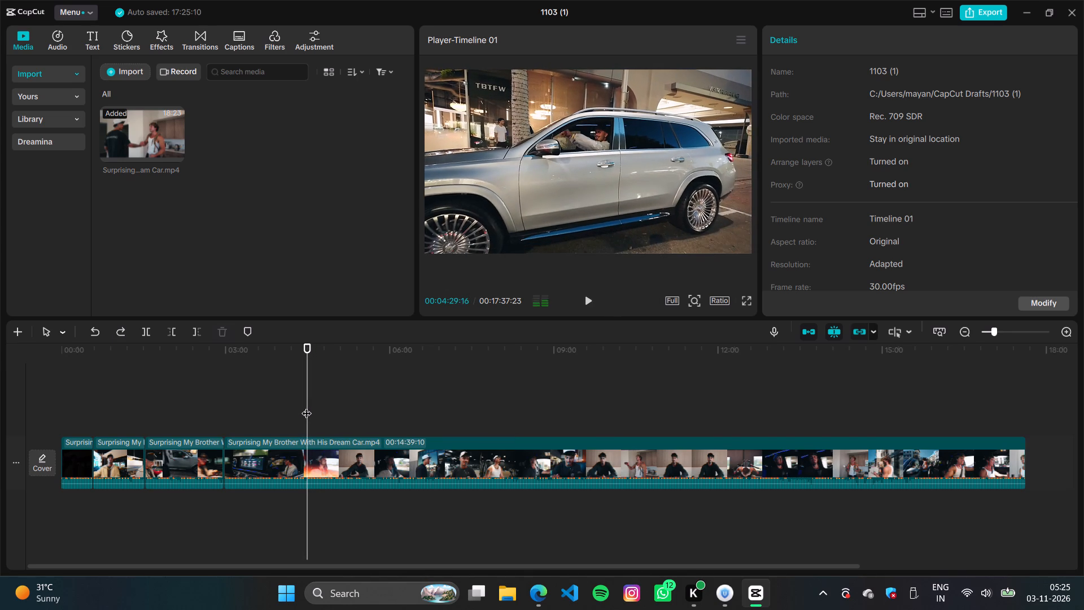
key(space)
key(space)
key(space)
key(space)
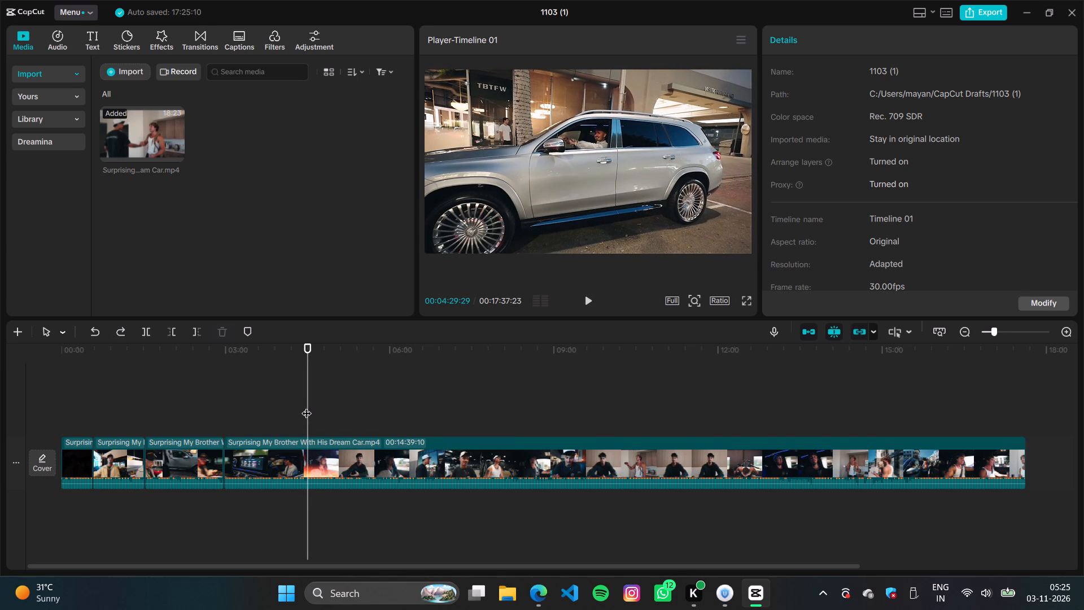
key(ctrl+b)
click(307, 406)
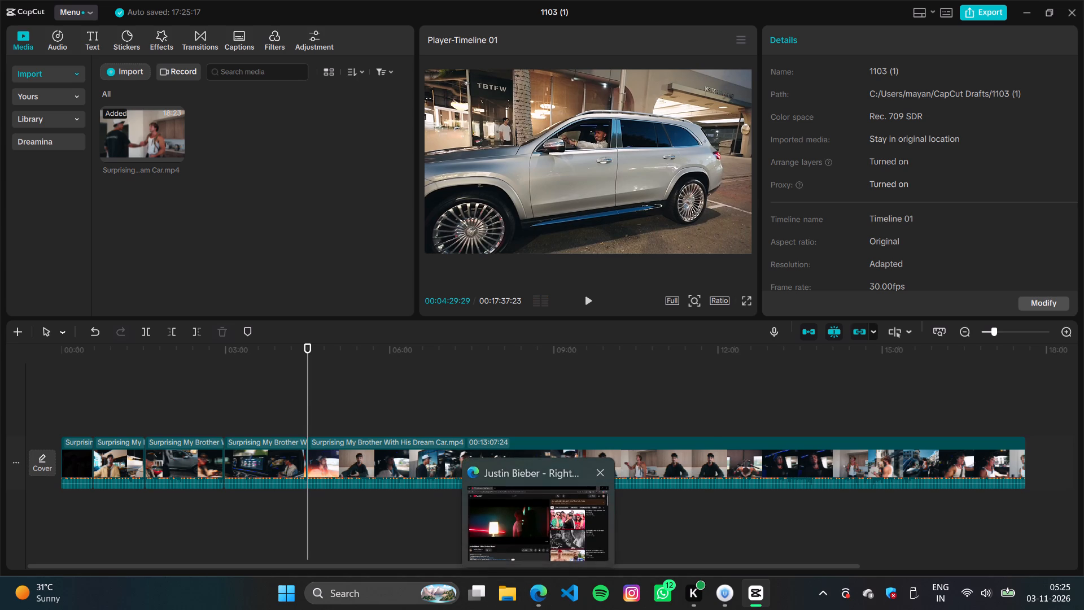
Switch to YouTube in Microsoft Edge, play Drake's God's Plan, reload the page past the adverts, and return to CapCut.
click(522, 513)
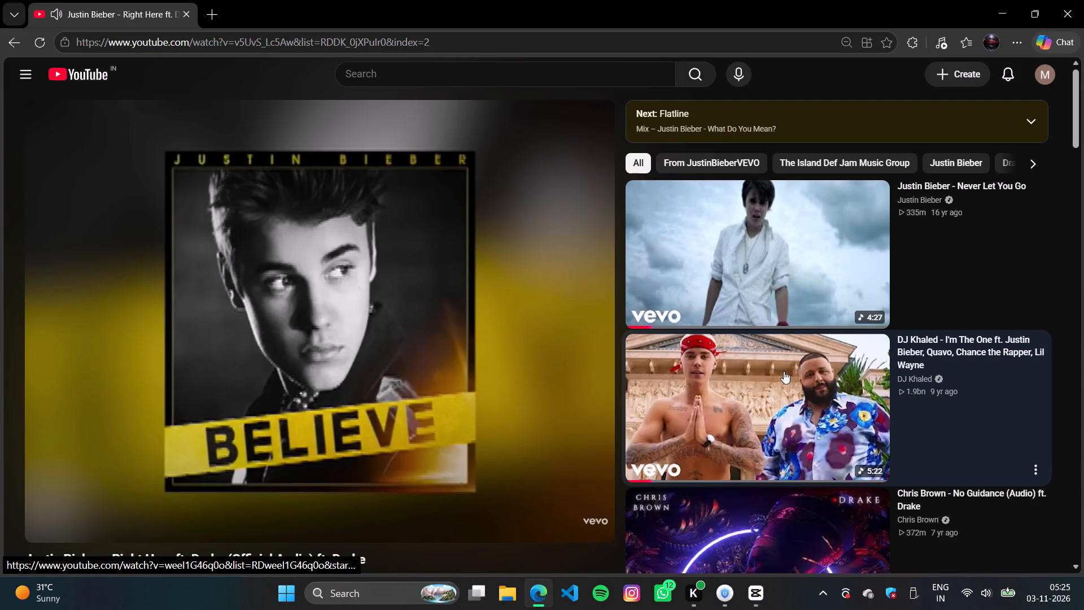
scroll(745, 498, down, 12)
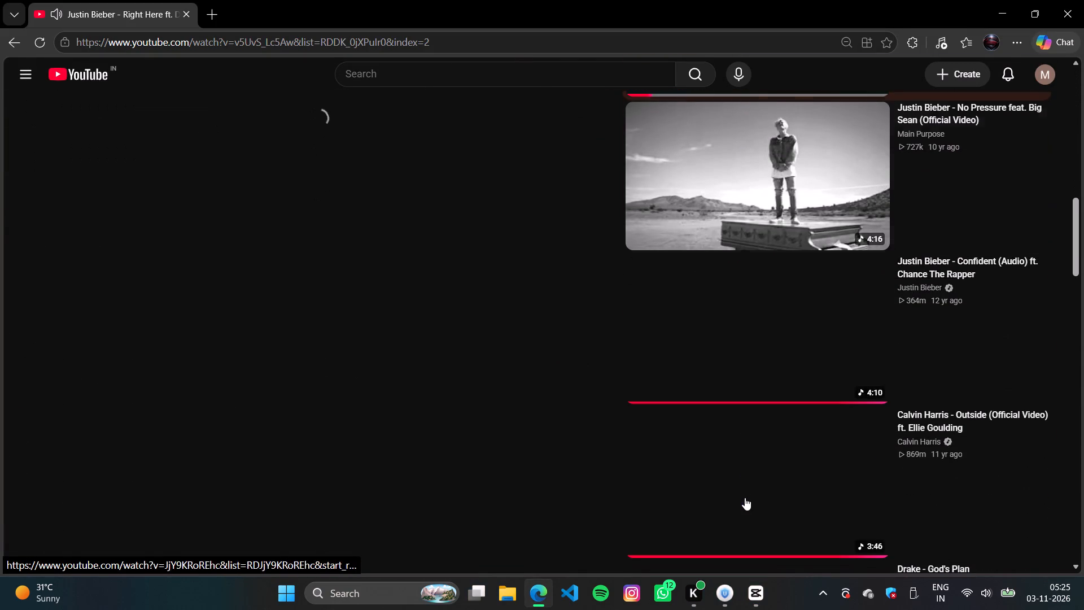
scroll(745, 498, down, 7)
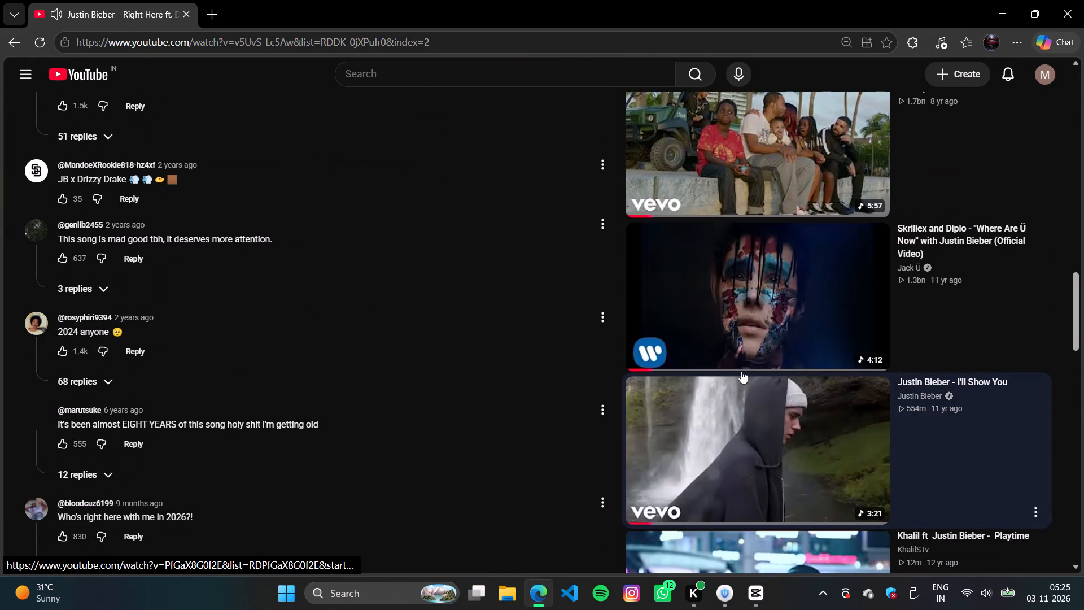
click(757, 137)
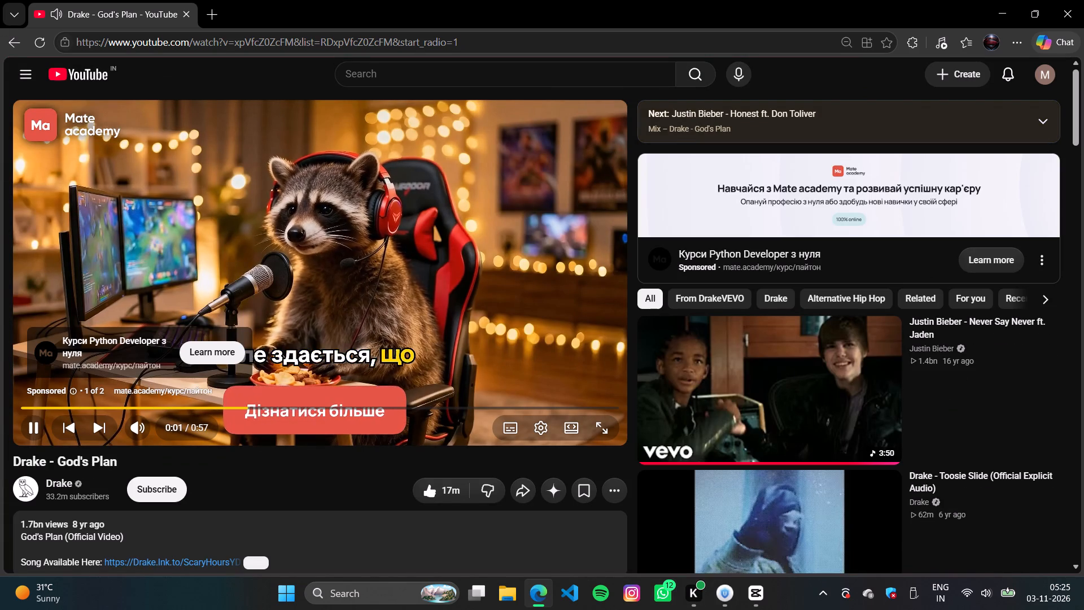
click(38, 43)
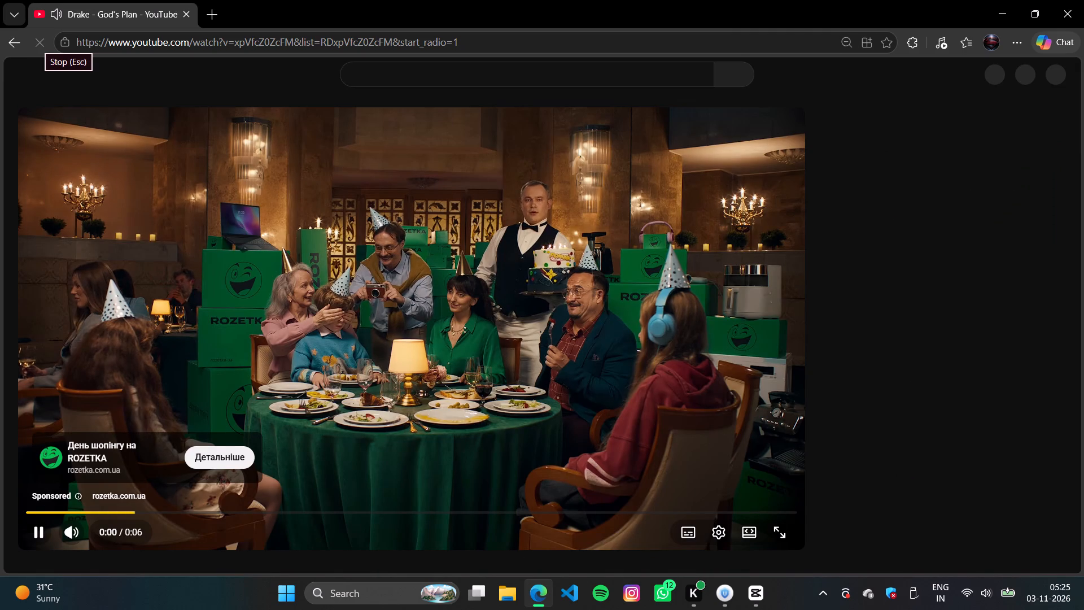
click(38, 43)
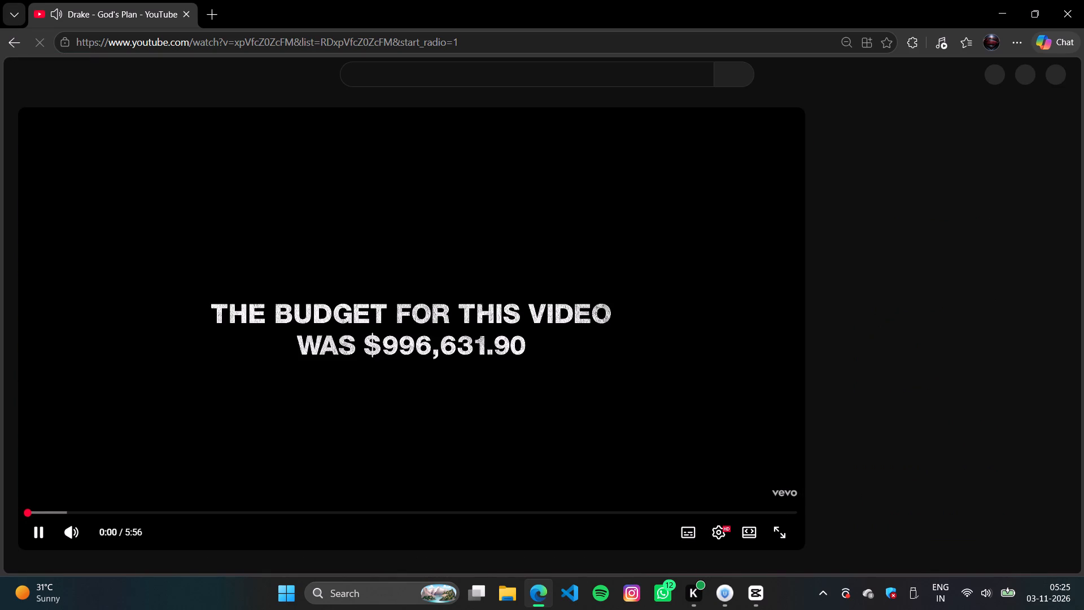
click(1012, 16)
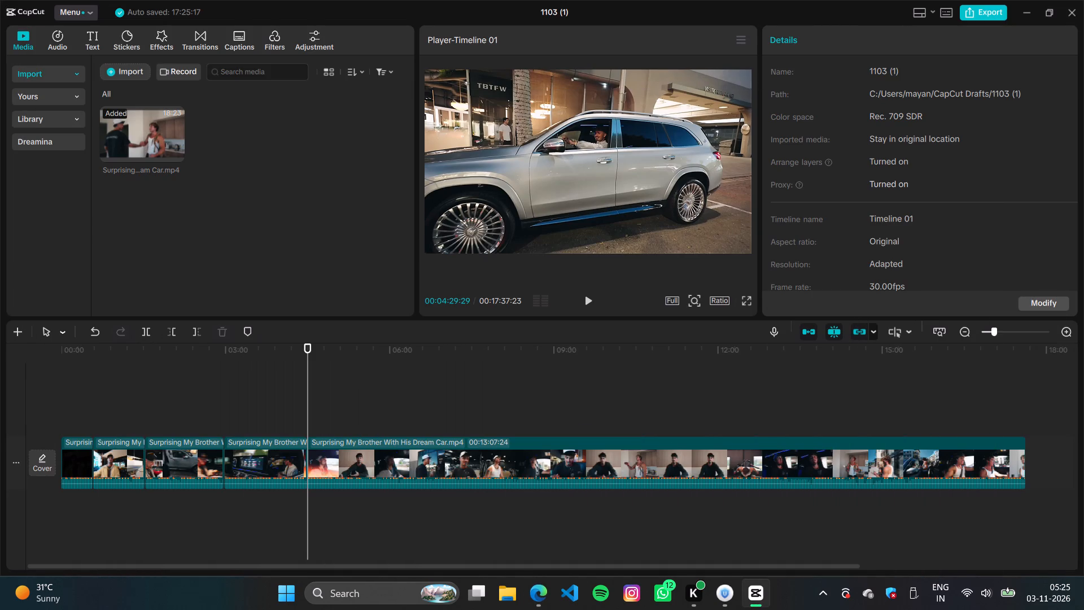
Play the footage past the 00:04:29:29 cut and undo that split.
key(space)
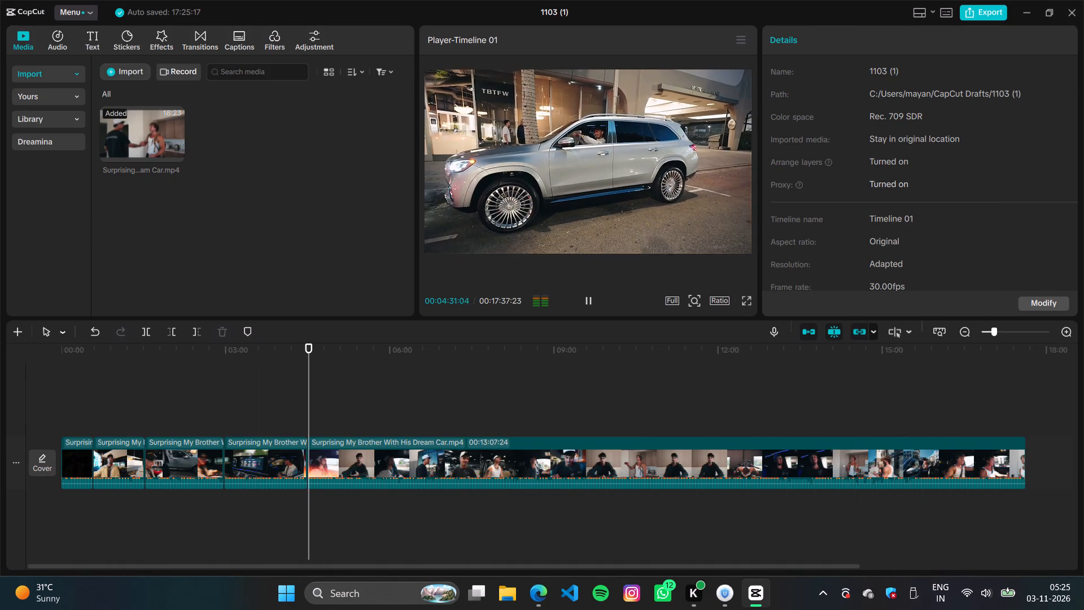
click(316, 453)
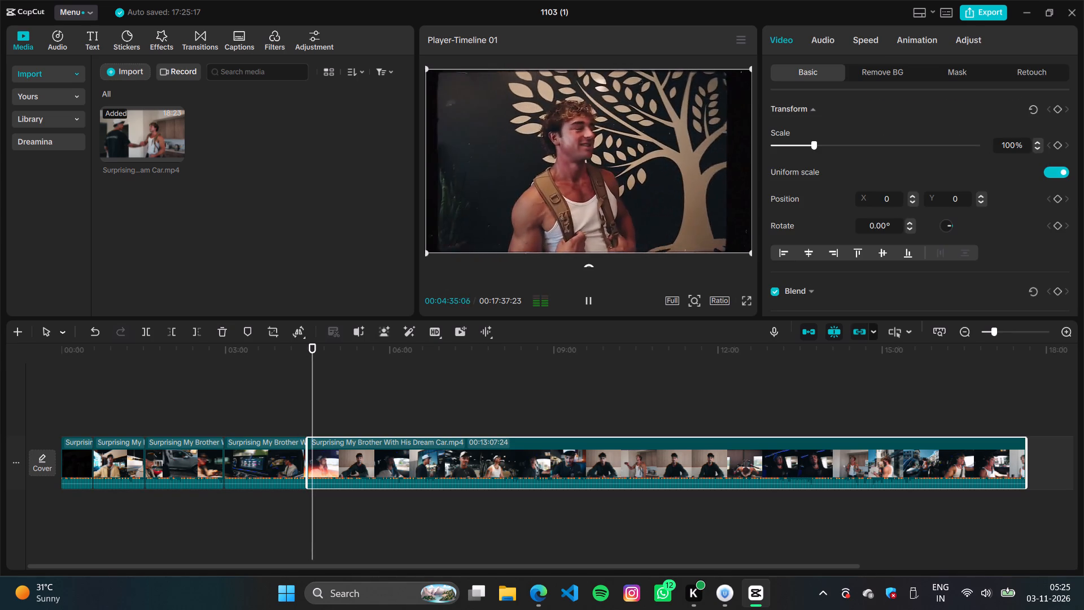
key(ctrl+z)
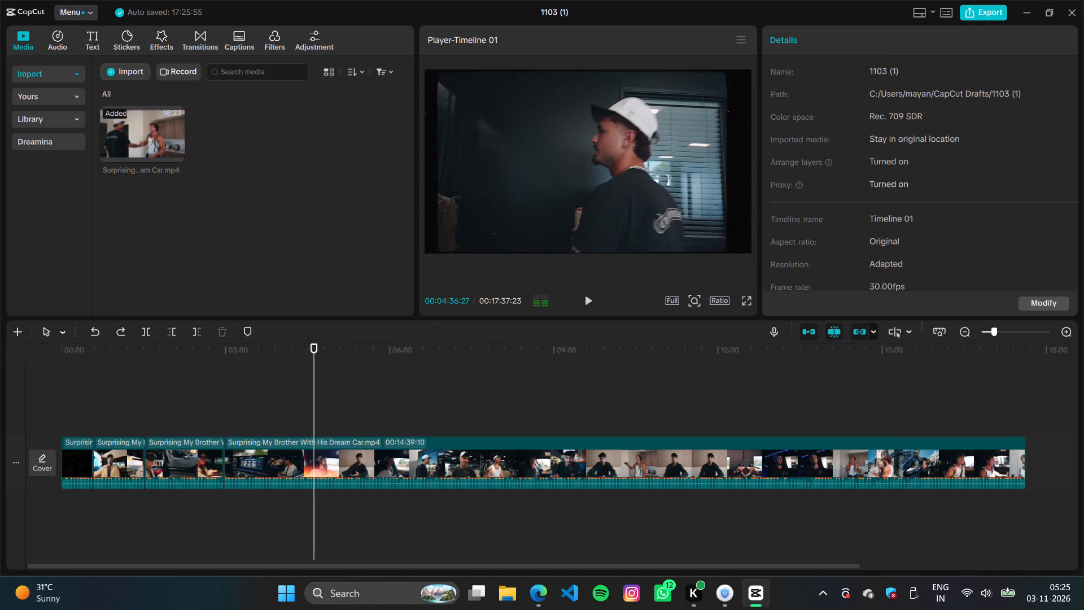
Split the remaining clip at 00:04:31:28, on the bright white and orange flash after the silver SUV shot.
drag(312, 417, 311, 417)
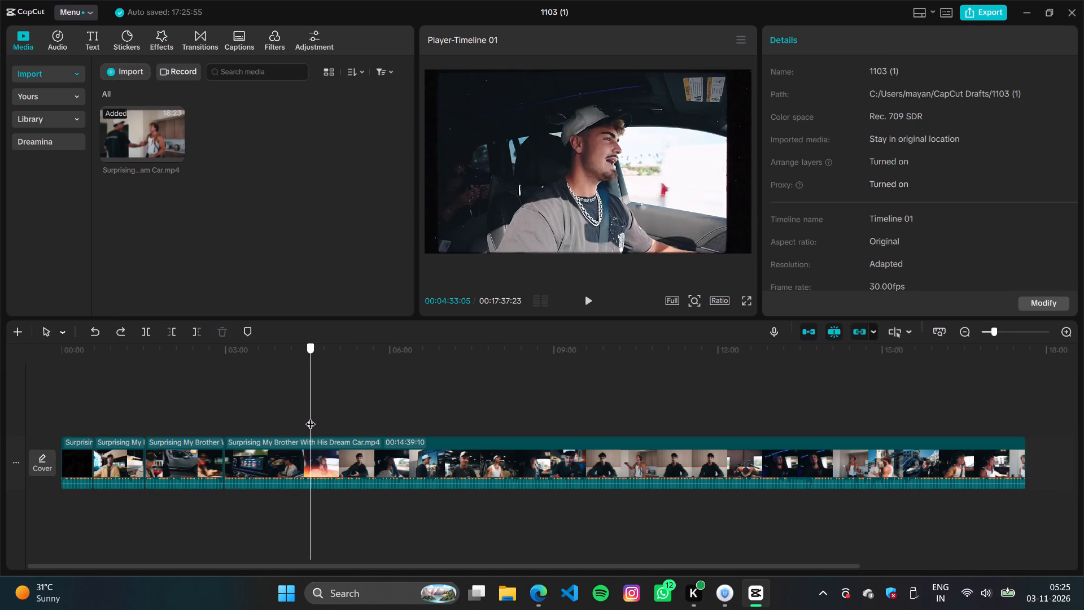
drag(311, 417, 308, 417)
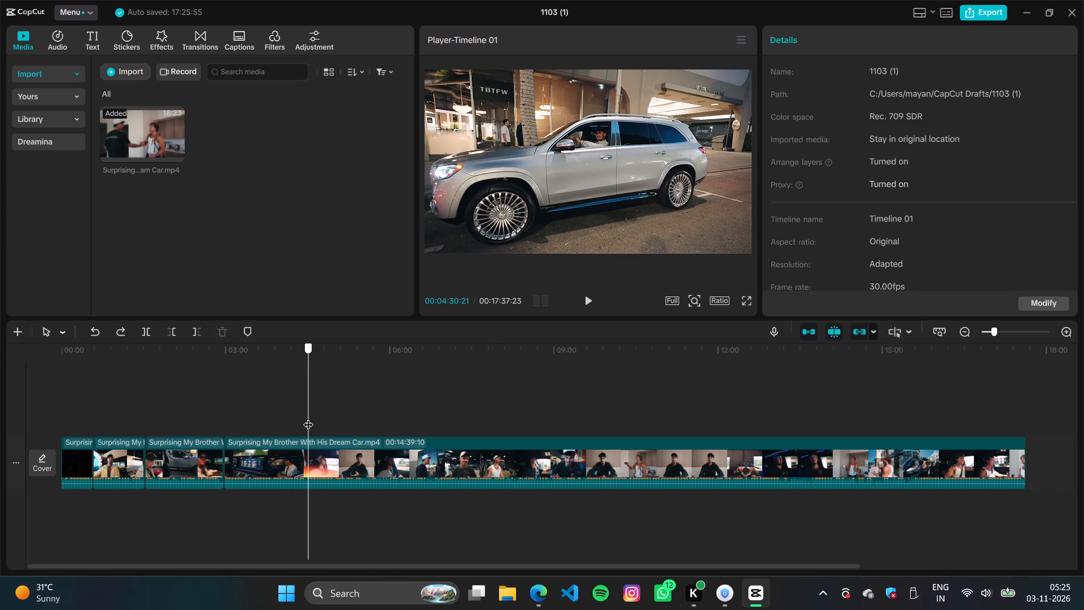
drag(308, 417, 309, 417)
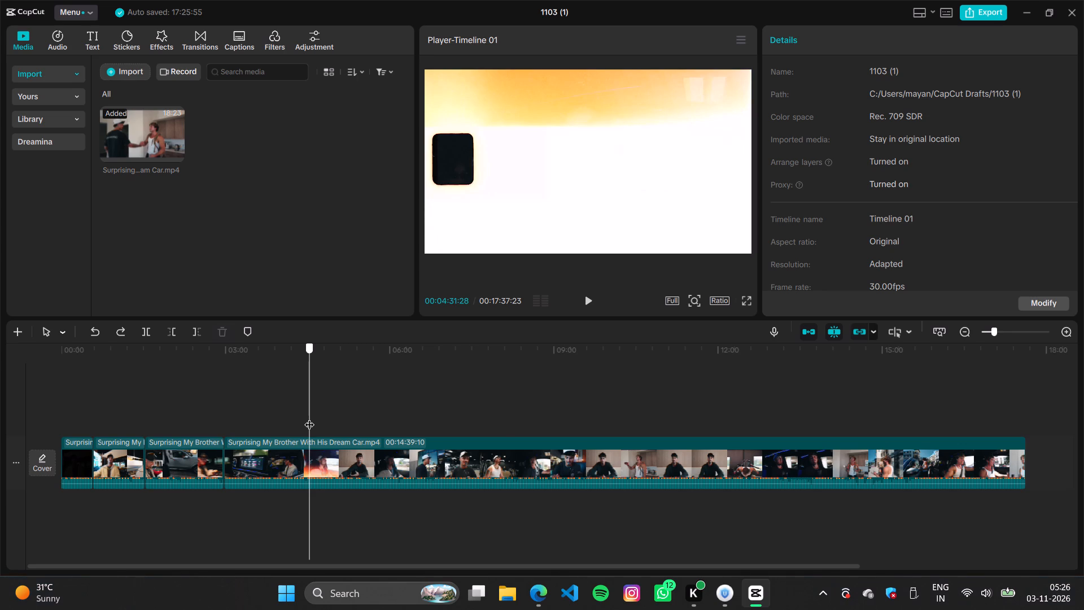
drag(309, 417, 342, 420)
key(ctrl+b)
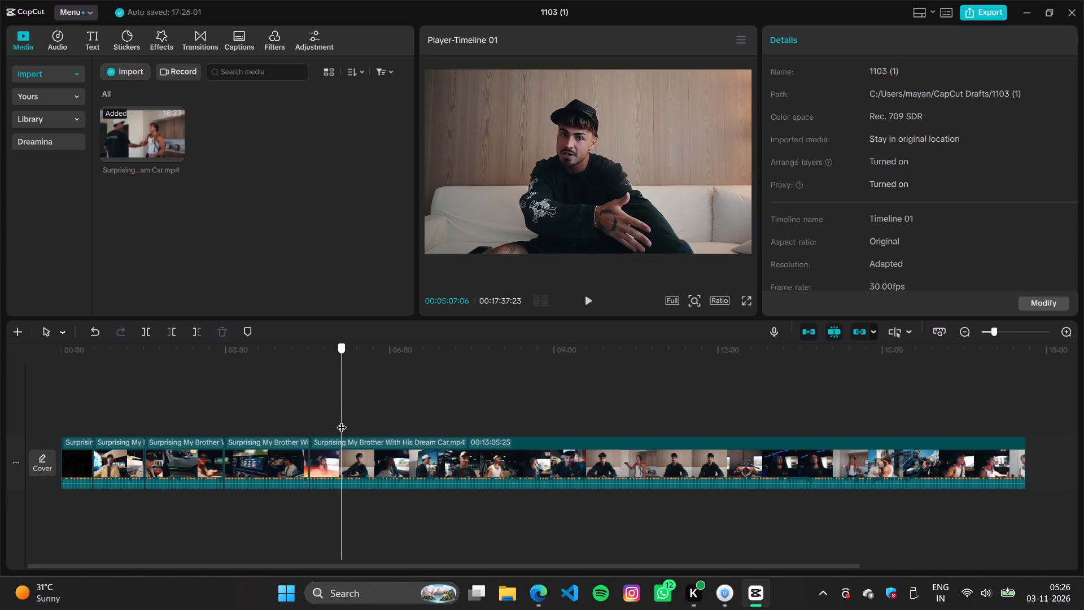
Split the remaining clip at 00:06:04:05, where the driving shot changes to the gym entrance, and delete the section before it back to 00:04:31:28.
drag(342, 420, 353, 421)
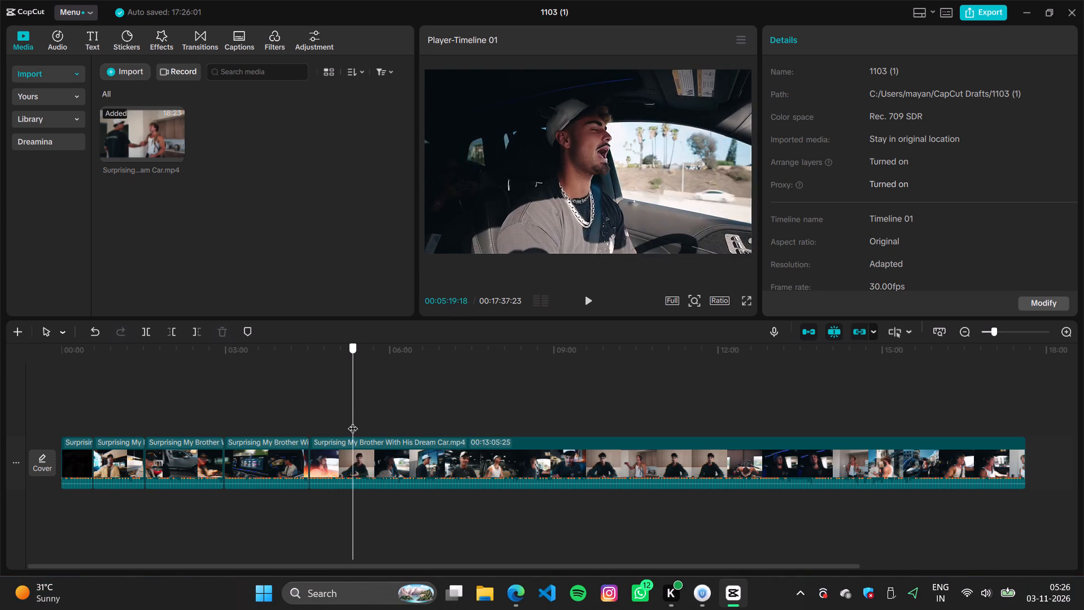
drag(353, 421, 402, 426)
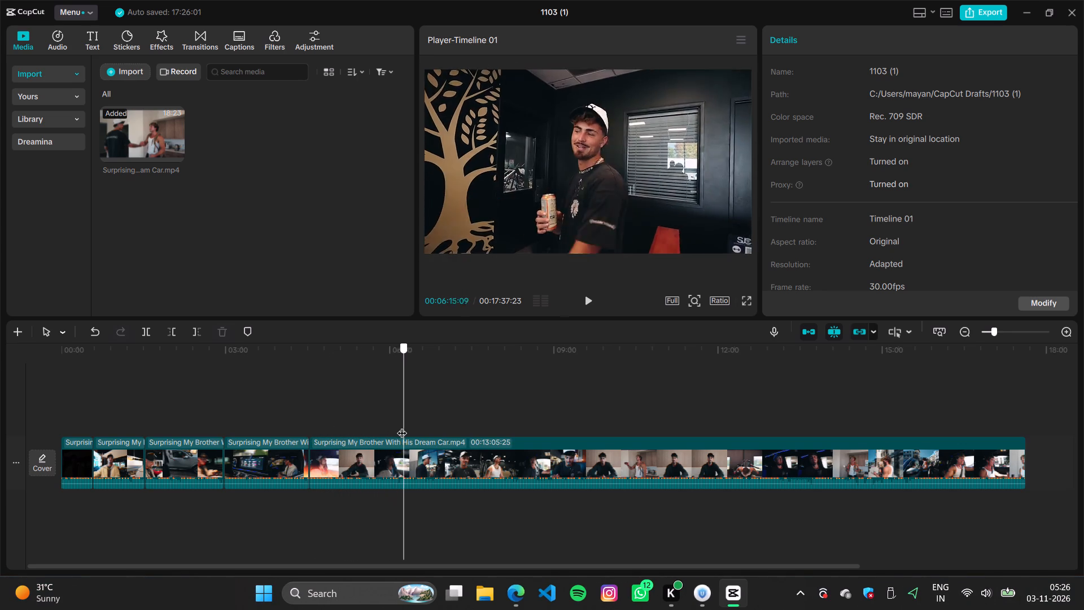
drag(402, 426, 396, 426)
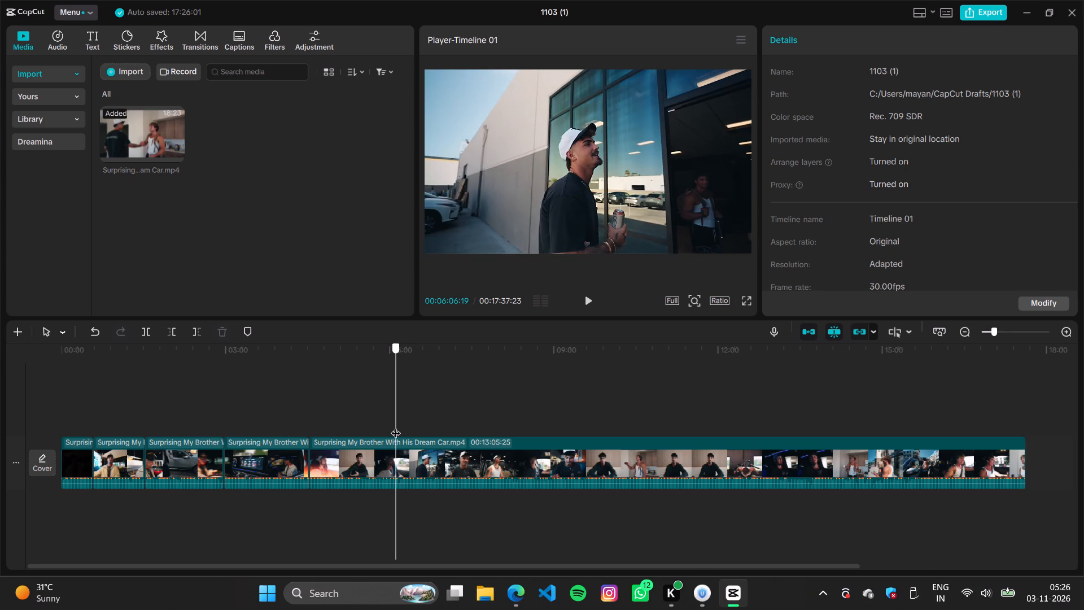
drag(396, 426, 392, 425)
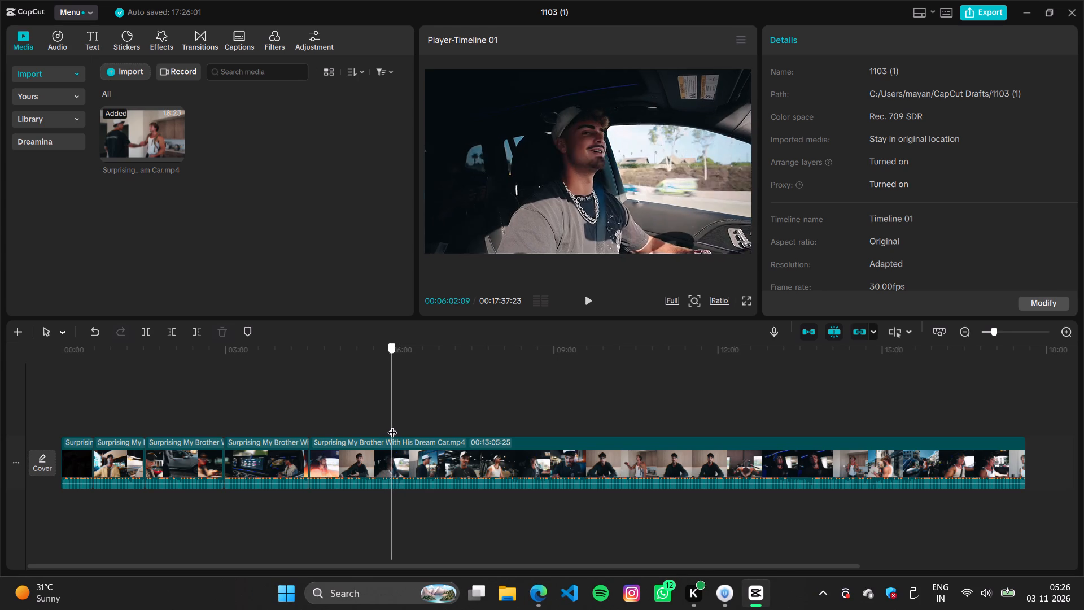
drag(392, 425, 394, 425)
key(ctrl+b)
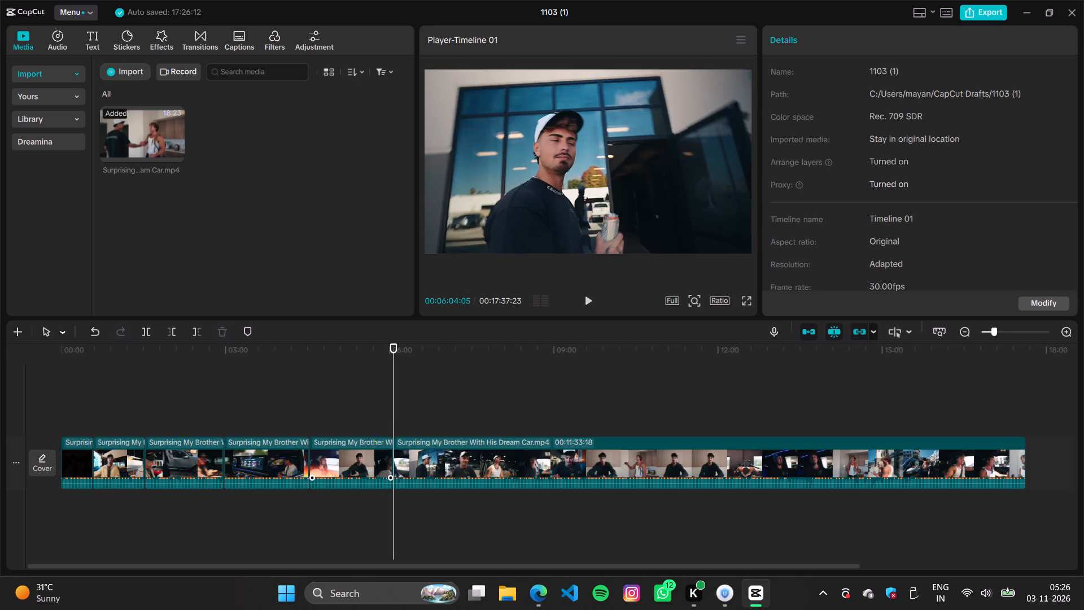
click(377, 463)
key(BackSpace)
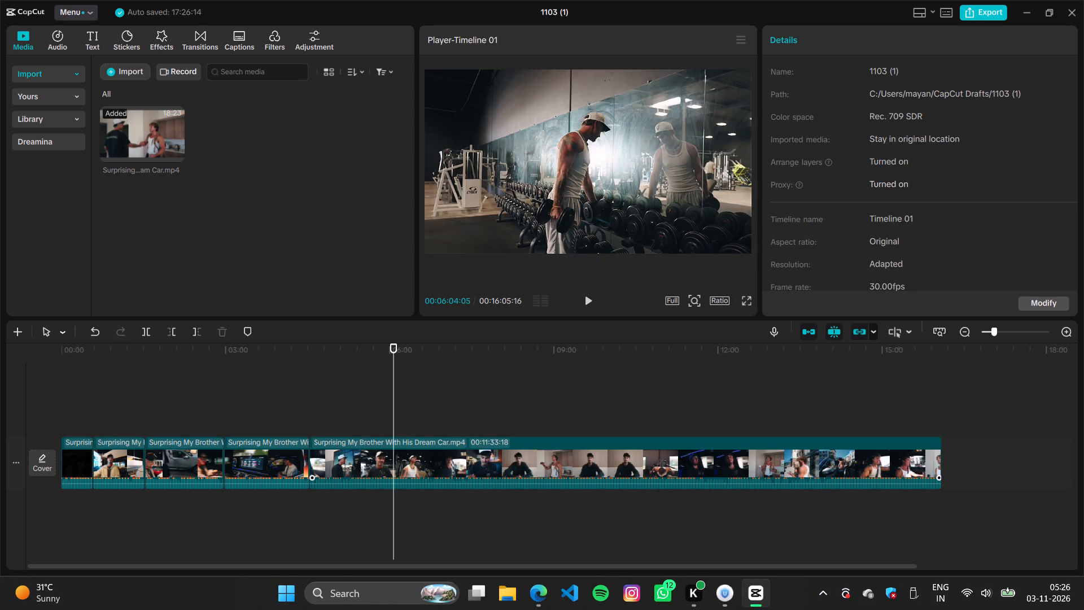
Scrub through the gym footage and split the last clip at 00:06:24:18, on the dark blue car door shot after the gym.
drag(395, 407, 342, 411)
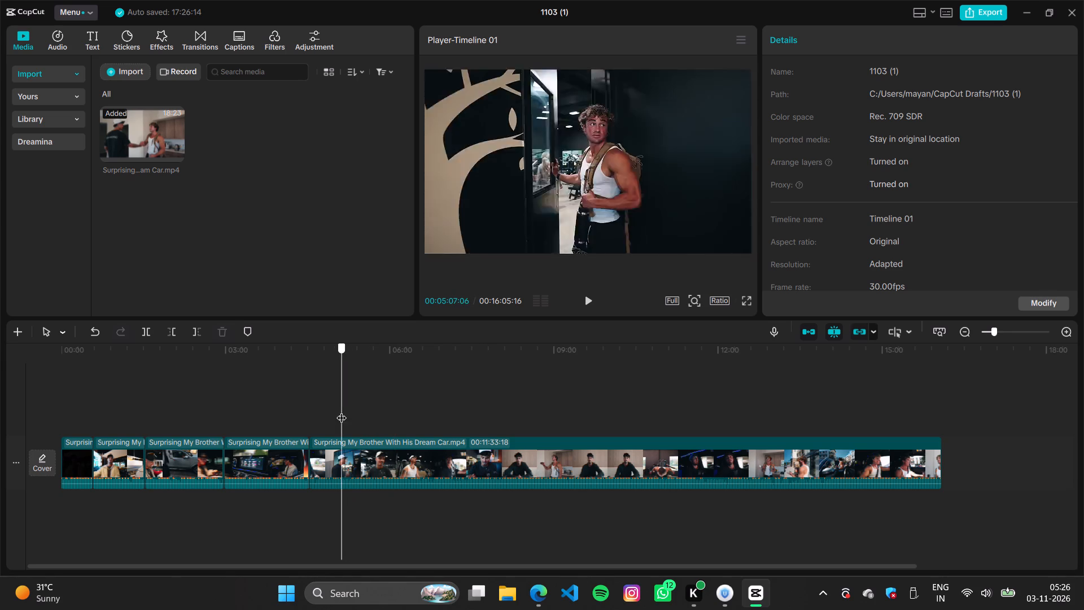
drag(342, 411, 331, 404)
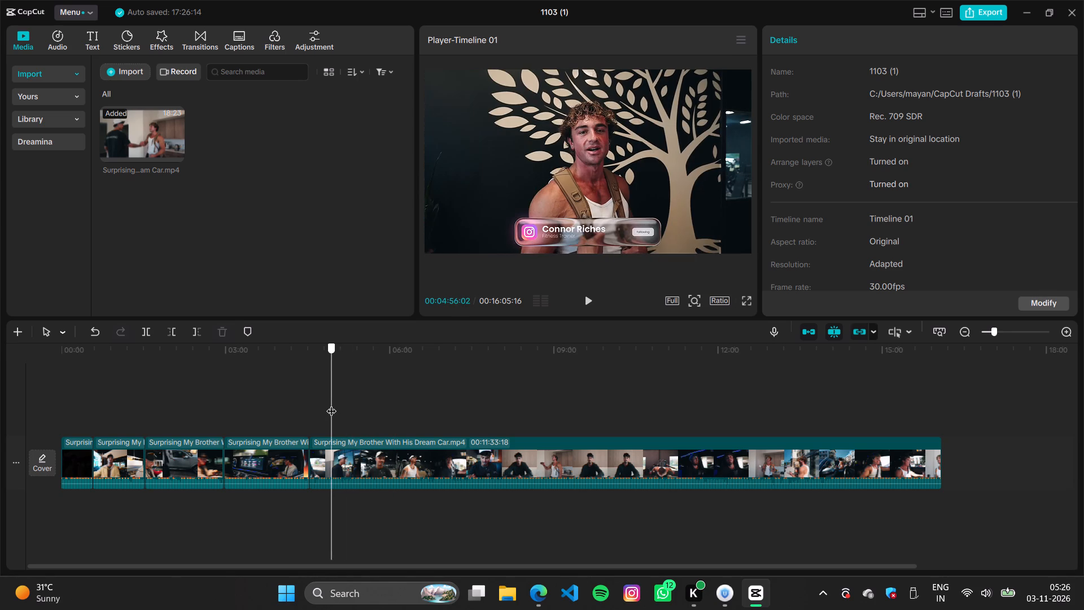
drag(331, 404, 291, 391)
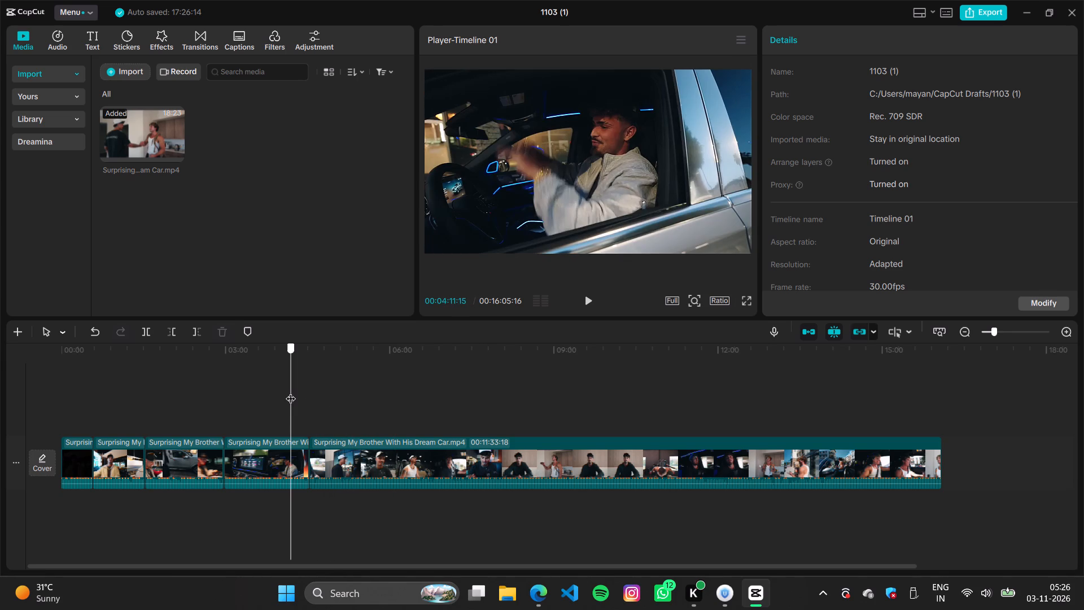
drag(291, 391, 306, 387)
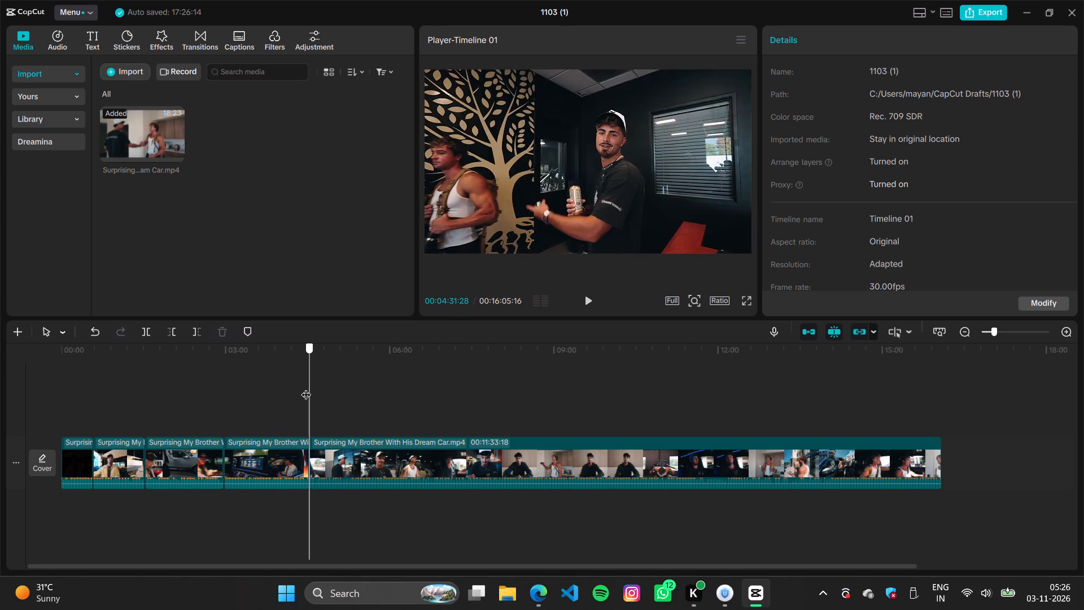
drag(306, 387, 333, 398)
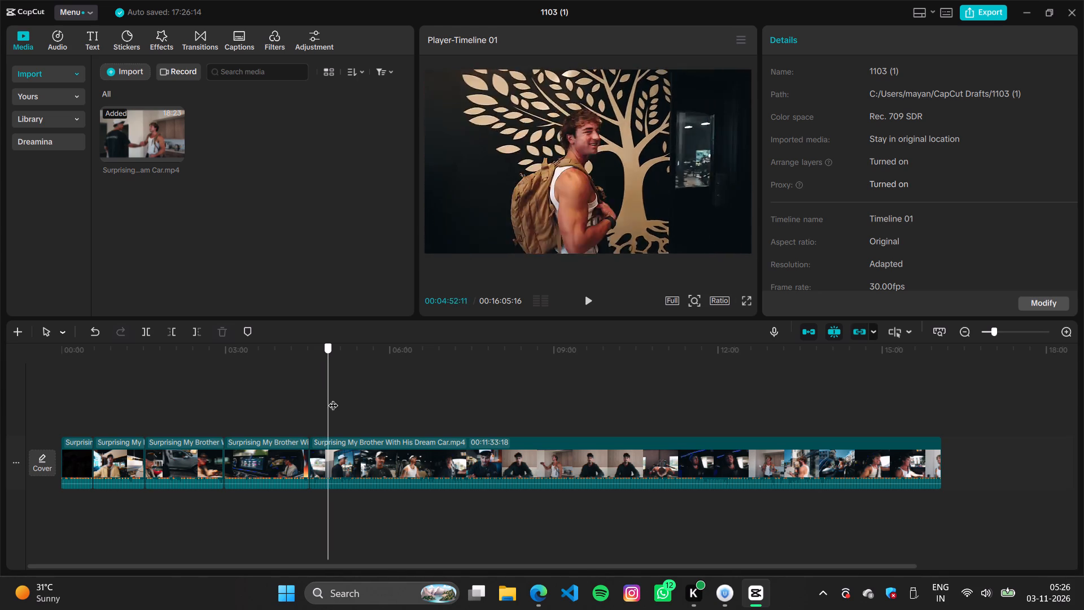
drag(333, 398, 362, 407)
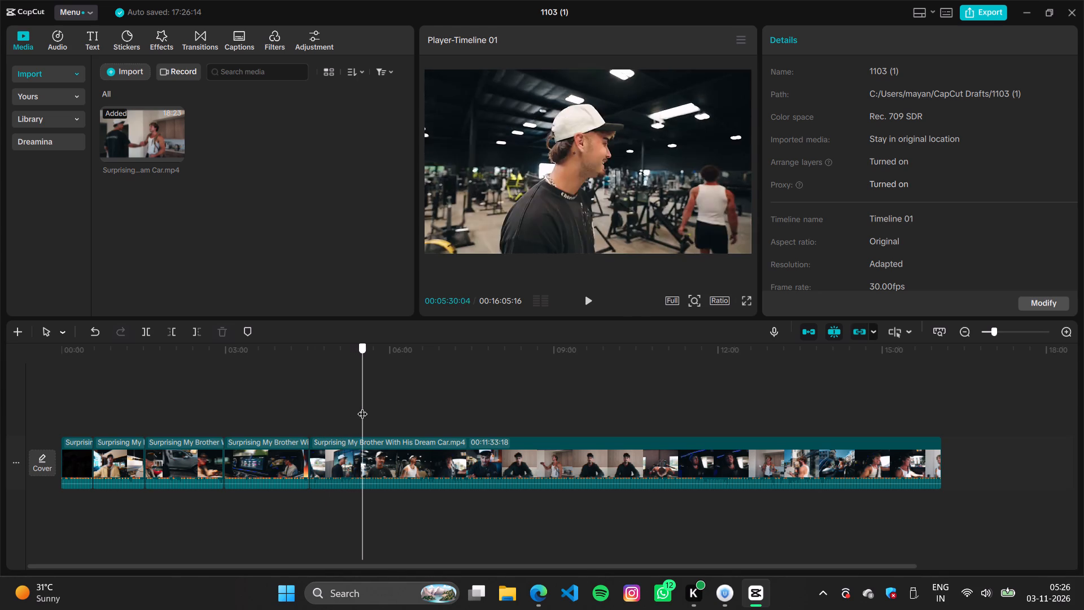
drag(362, 407, 394, 412)
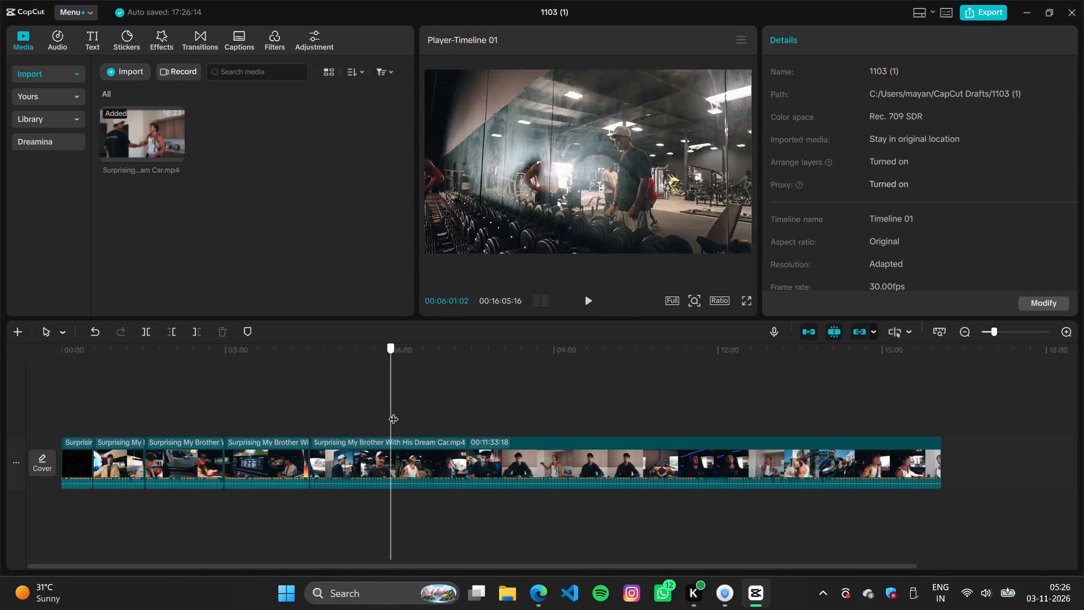
drag(394, 412, 413, 416)
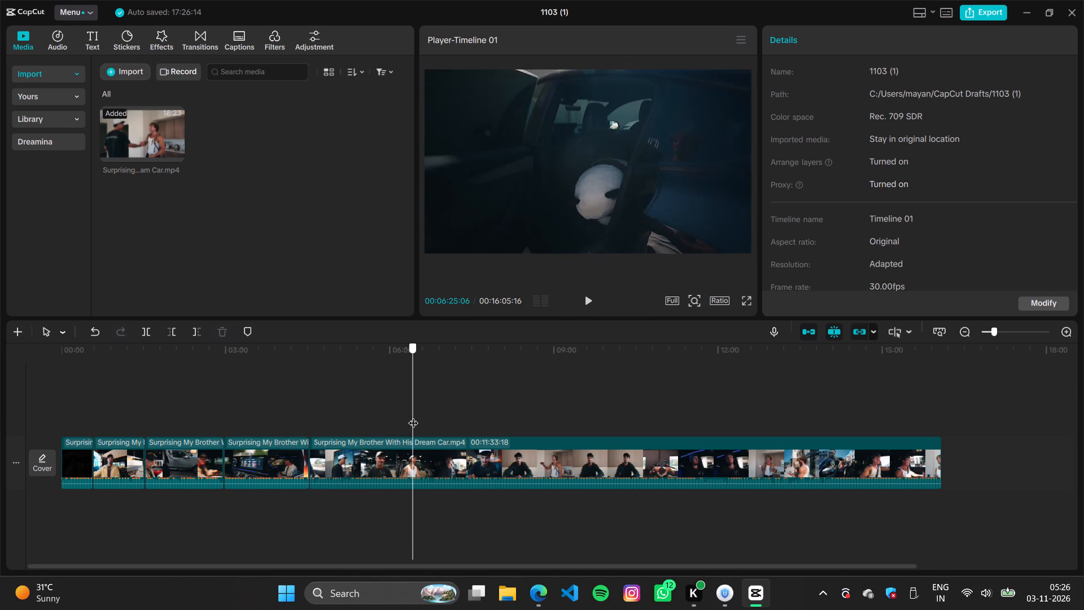
drag(413, 416, 413, 415)
drag(413, 415, 412, 415)
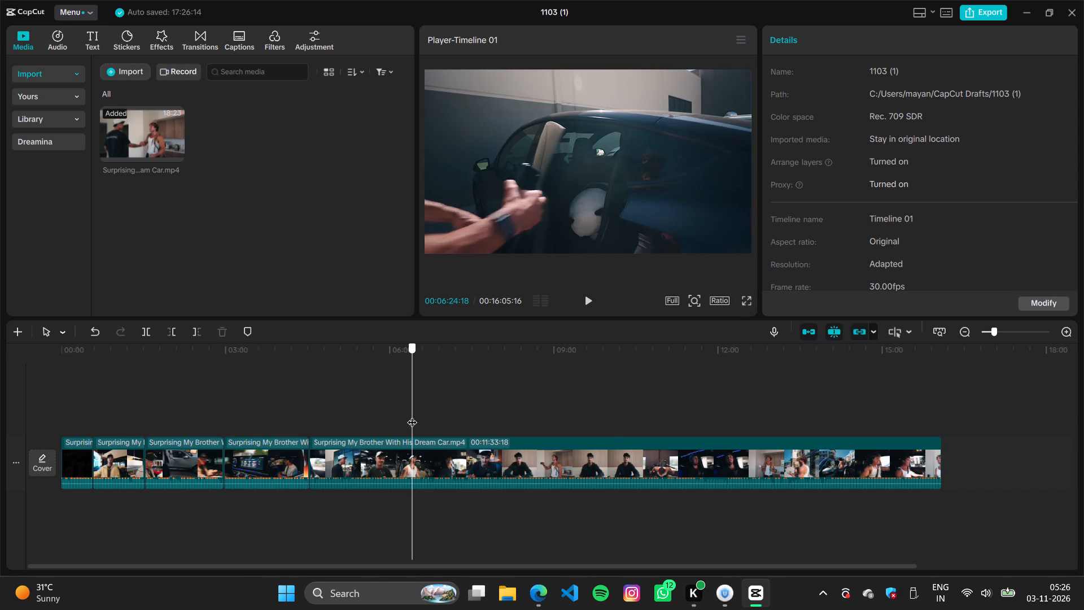
drag(412, 415, 444, 419)
key(ctrl+b)
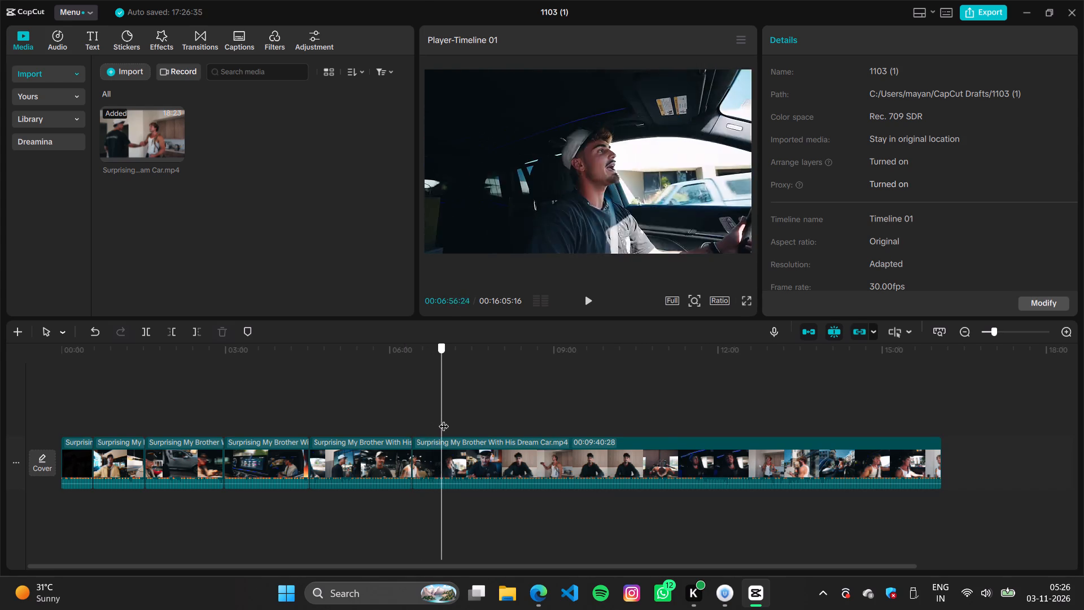
Split the last clip at 00:07:19:02, at the start of the restaurant scene, and delete the driving and parking section before it.
drag(444, 419, 458, 424)
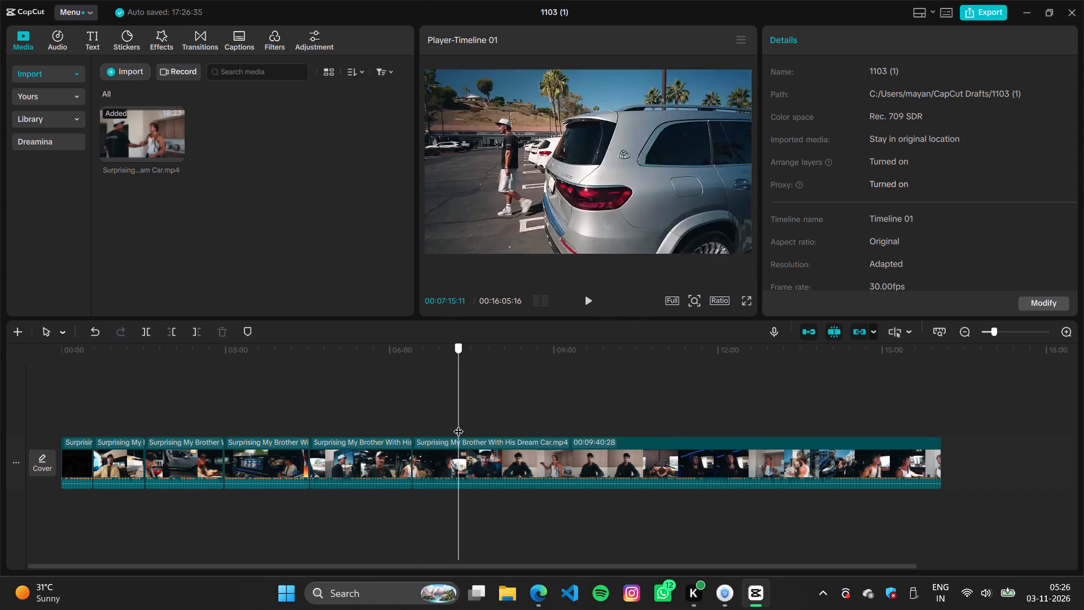
drag(458, 424, 462, 424)
key(ctrl+b)
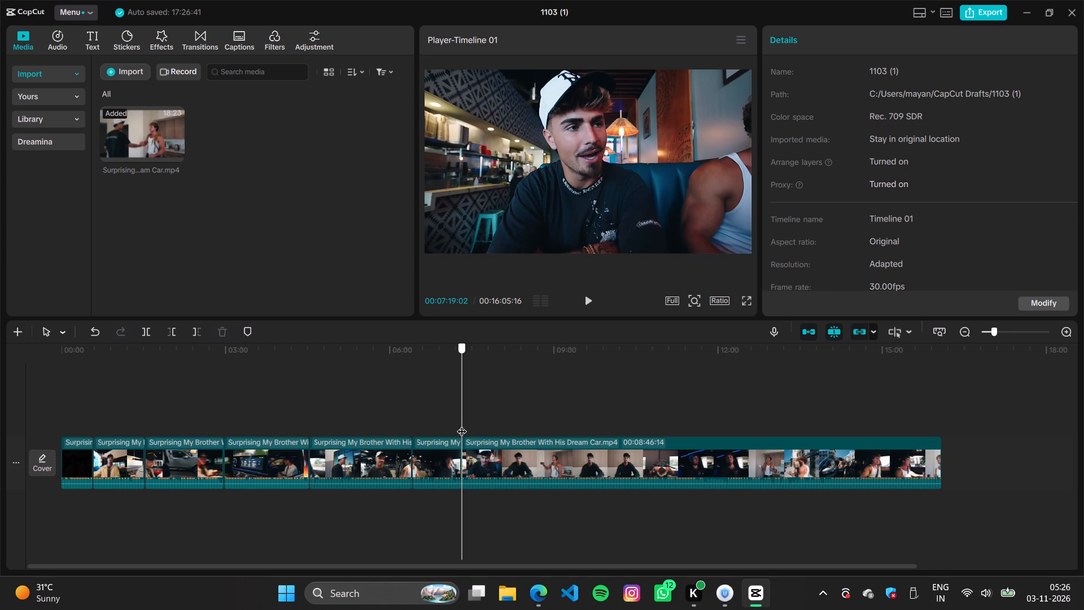
drag(462, 424, 461, 424)
click(442, 463)
key(BackSpace)
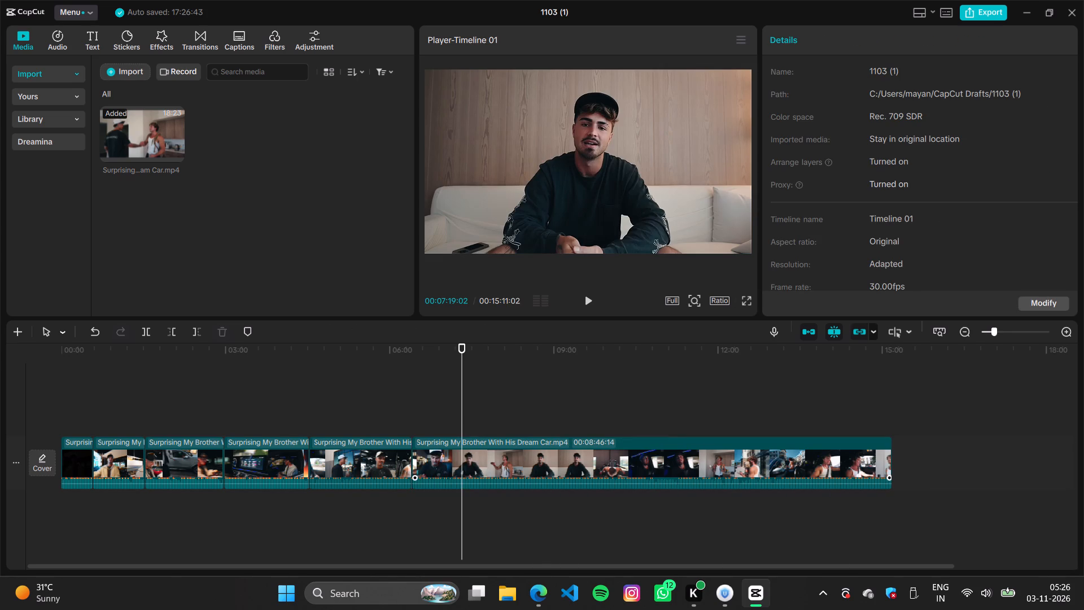
Scrub through the restaurant and car footage and split the last clip at 00:07:14:04, where the sofa talking shot begins.
drag(465, 411, 426, 413)
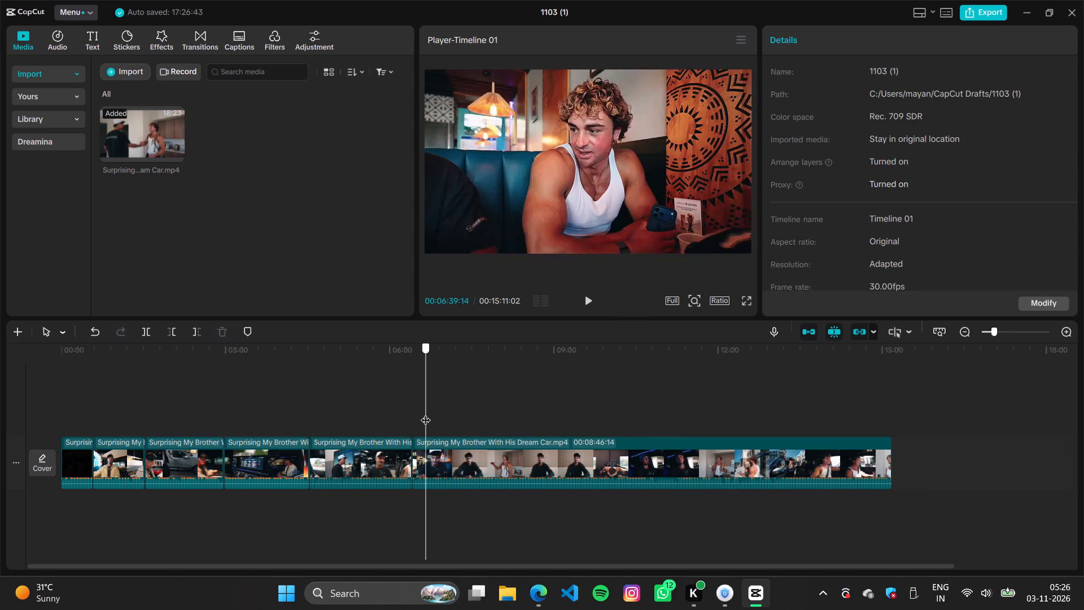
drag(426, 413, 447, 416)
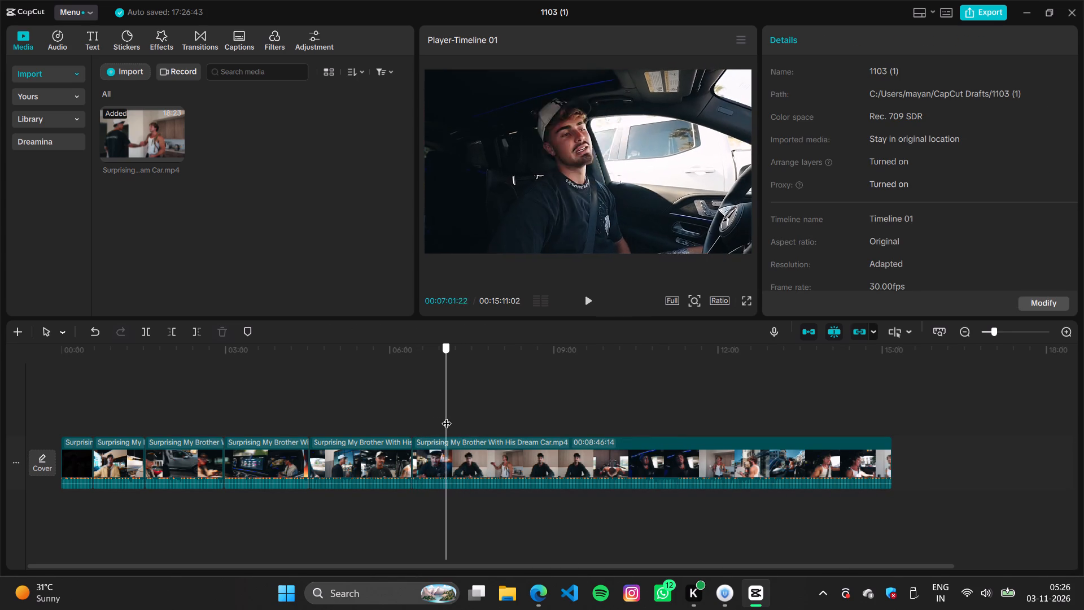
drag(447, 416, 459, 416)
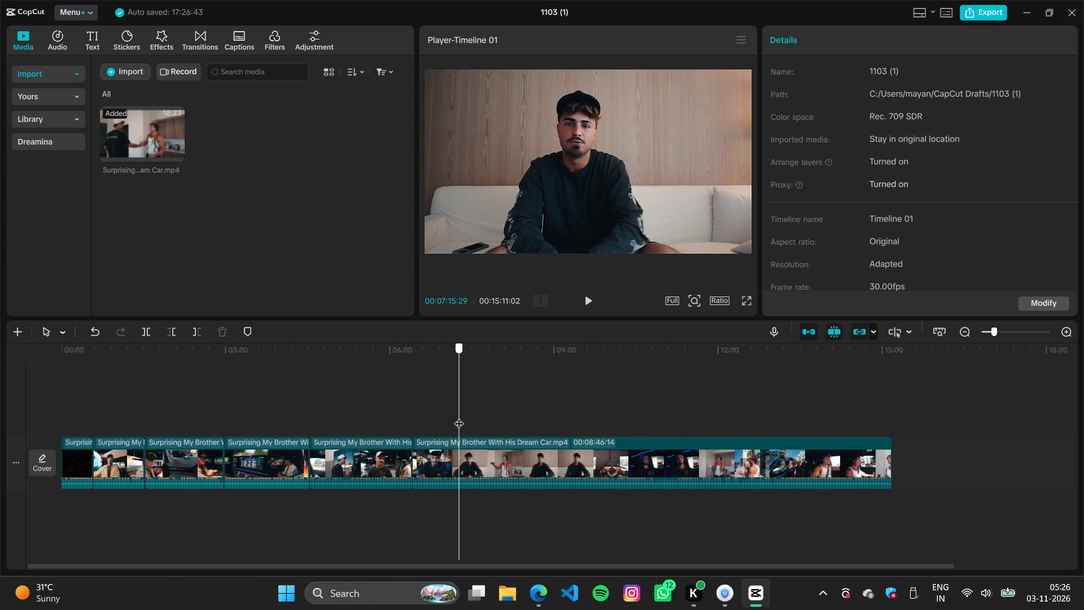
drag(459, 416, 457, 416)
key(ctrl+b)
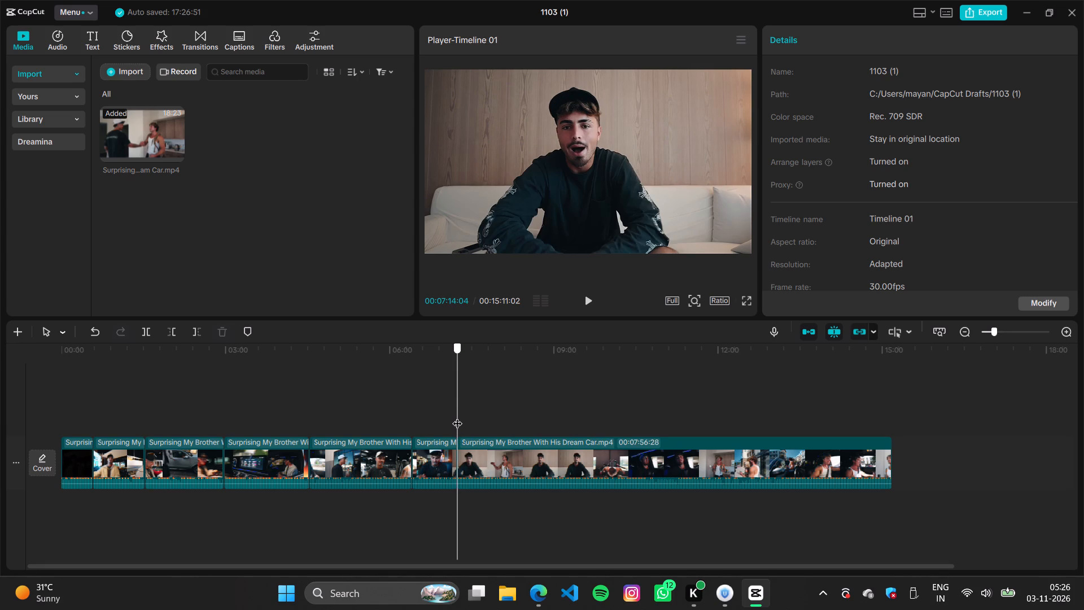
Find the first frame of the kitchen greeting after the red sports car shot and split the last clip there, at 00:07:42:06.
drag(457, 416, 495, 421)
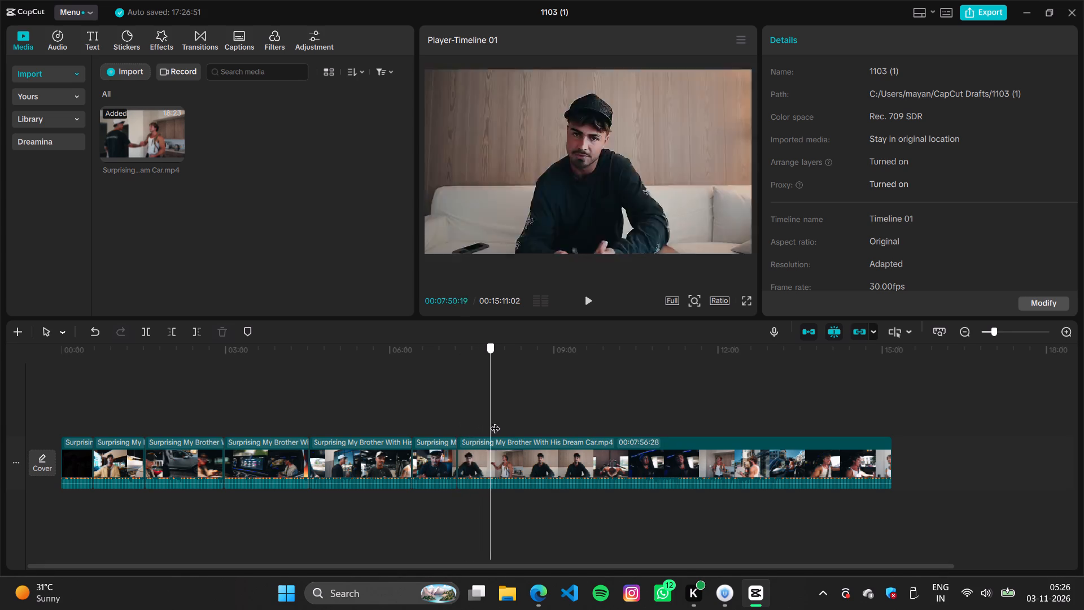
drag(495, 421, 492, 421)
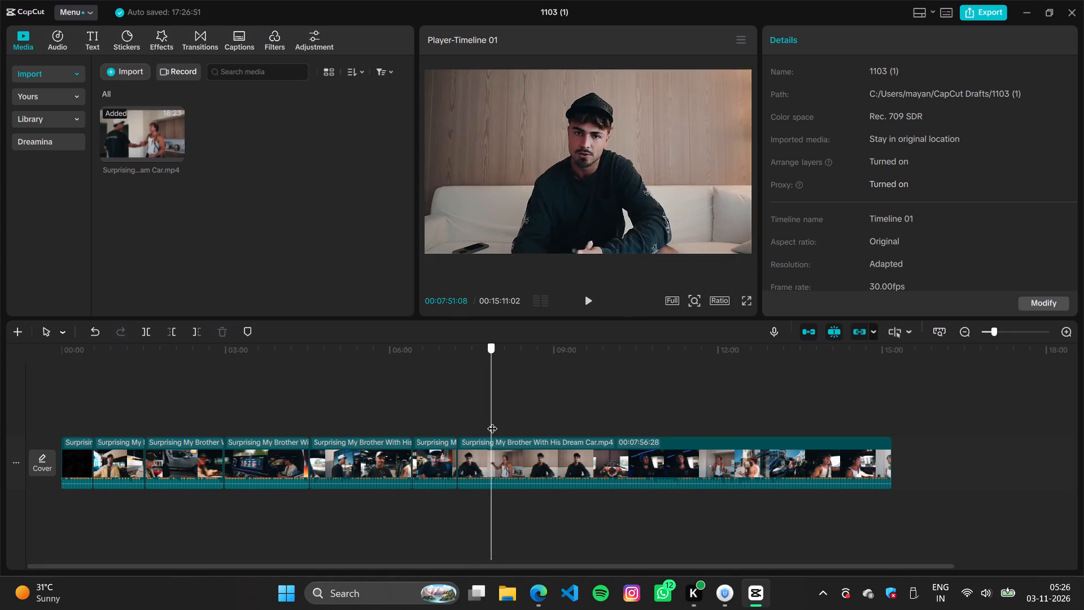
drag(492, 421, 481, 421)
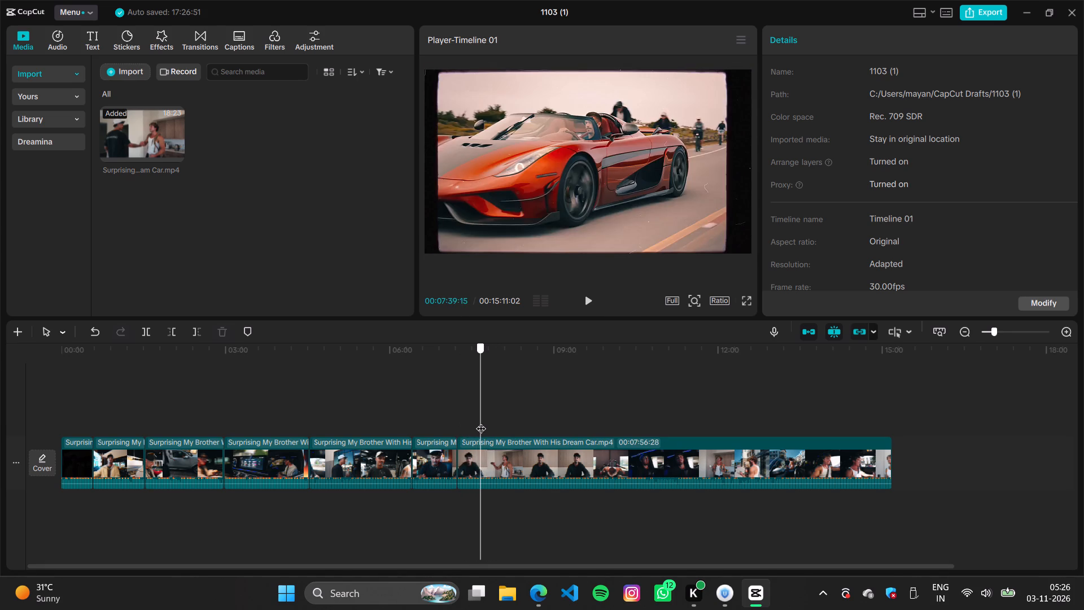
drag(481, 421, 482, 420)
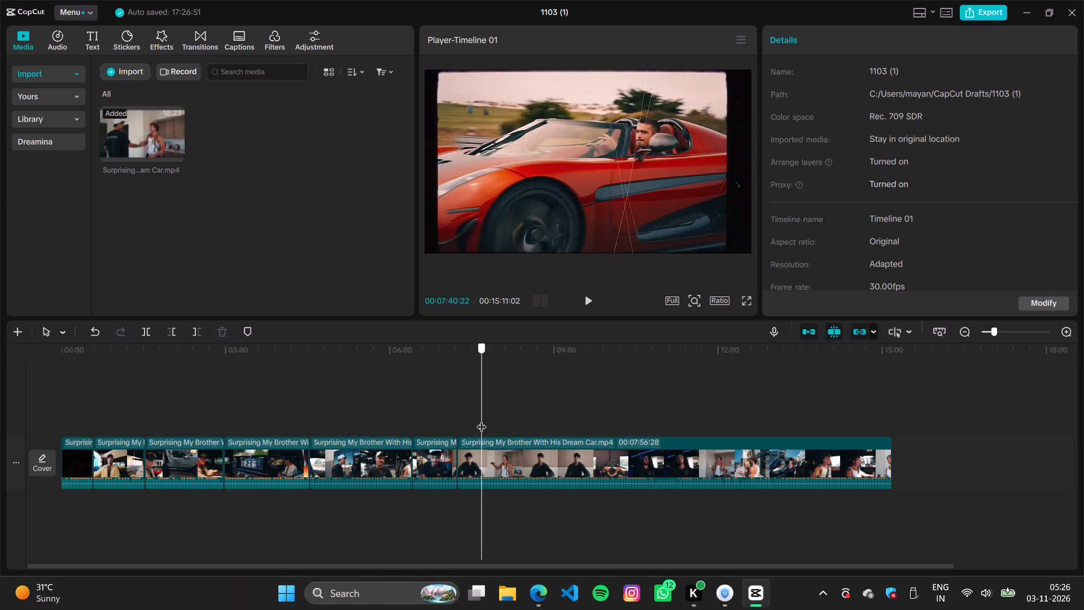
drag(482, 420, 483, 420)
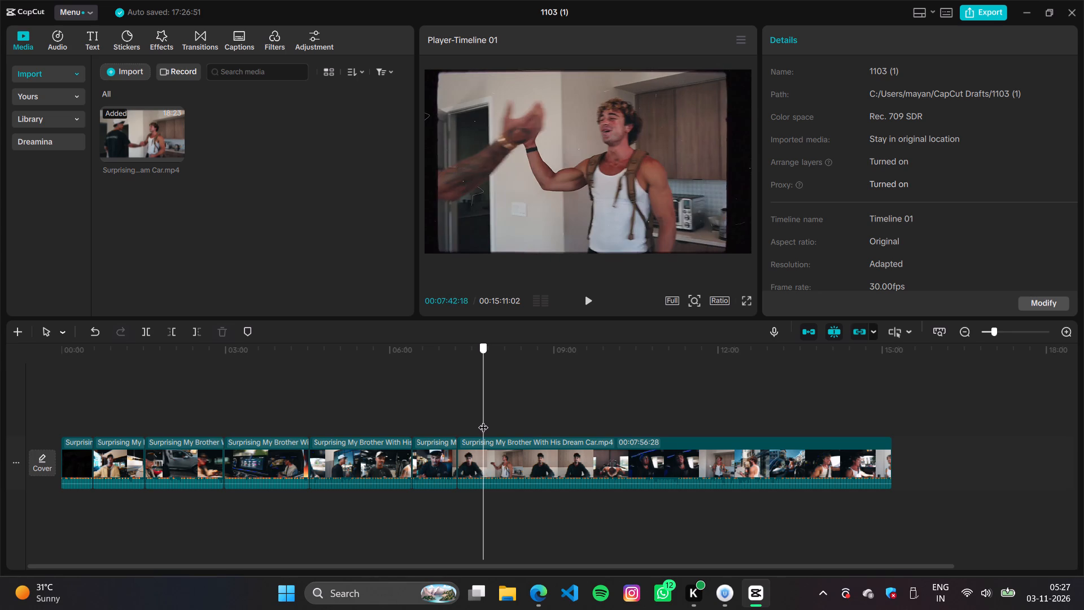
drag(483, 420, 483, 420)
key(Left)
key(Left)
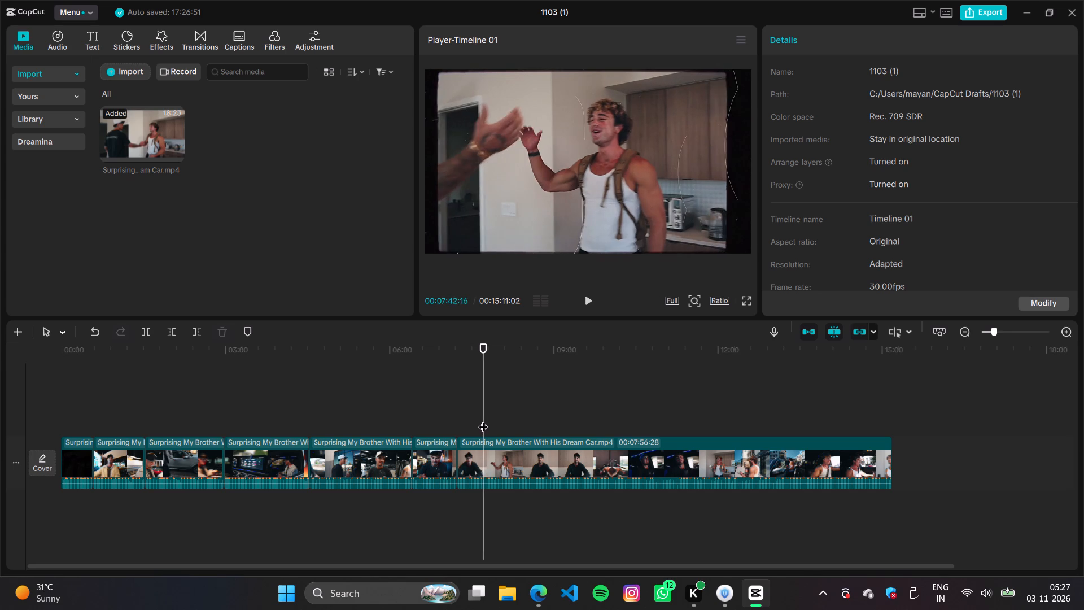
key(Left)
key(Left)
key(Left)
key(Left)
key(Left)
key(Left)
key(Left)
key(Left)
key(Left)
key(Left)
key(Left)
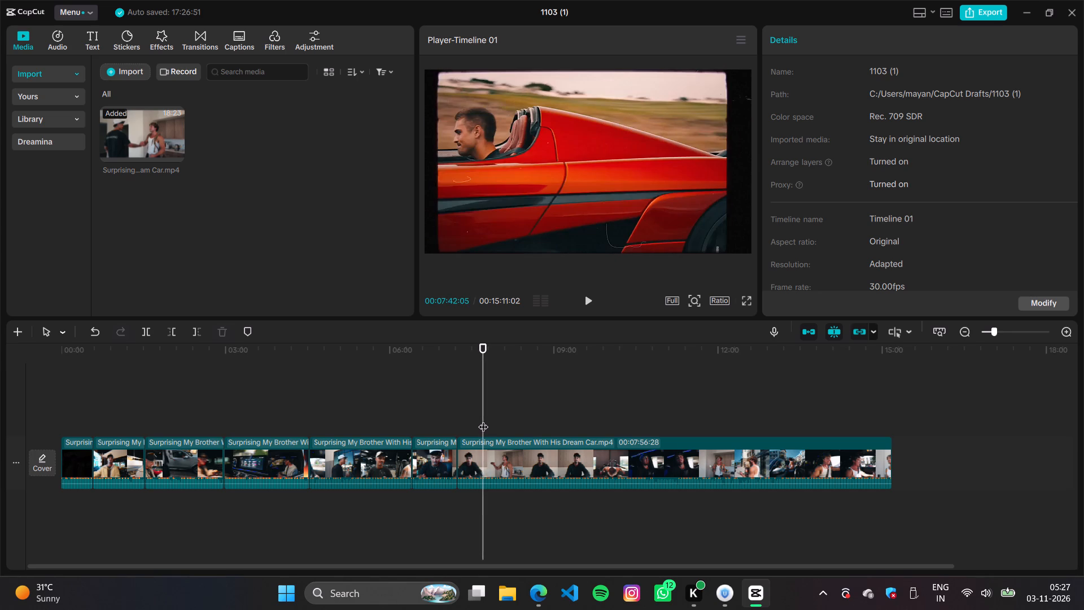
key(Right)
key(ctrl+b)
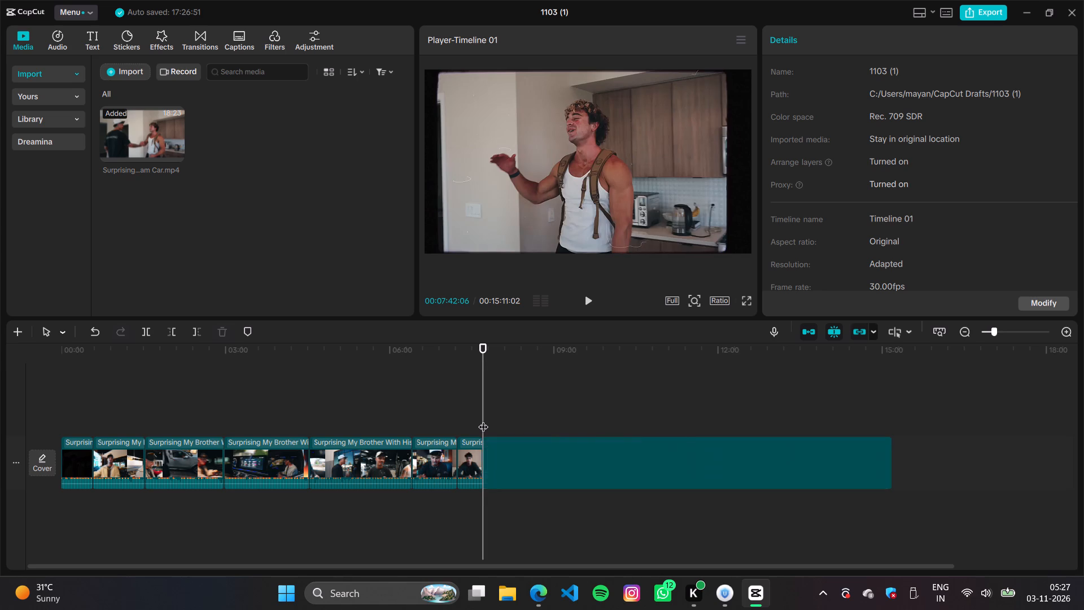
Play the kitchen greeting after the 00:07:42:06 split, checking the hug and the cut to the sofa talking shot.
click(483, 418)
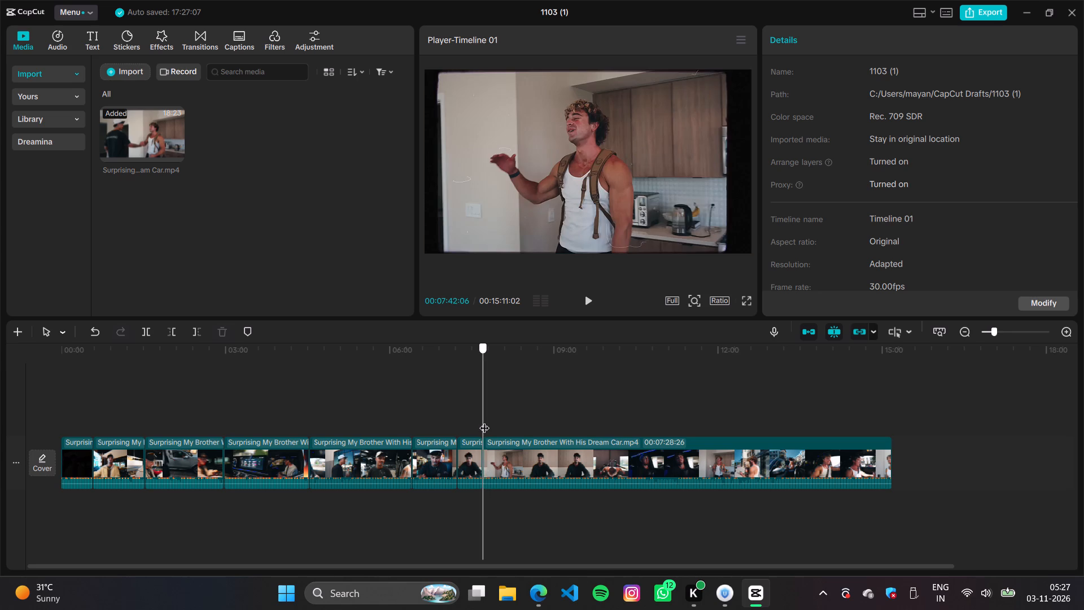
key(space)
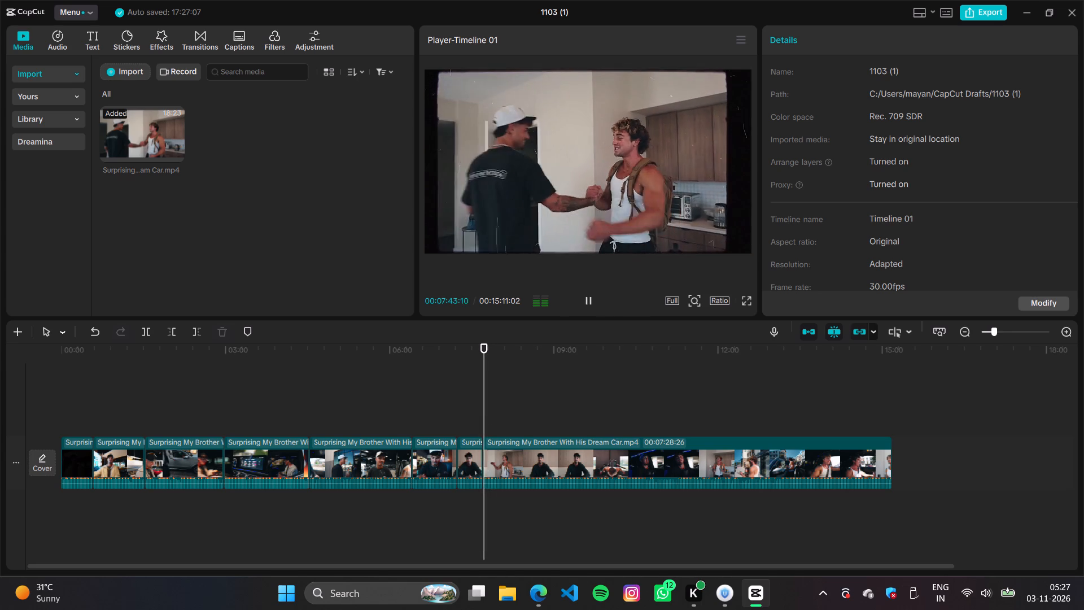
key(space)
key(space)
key(space)
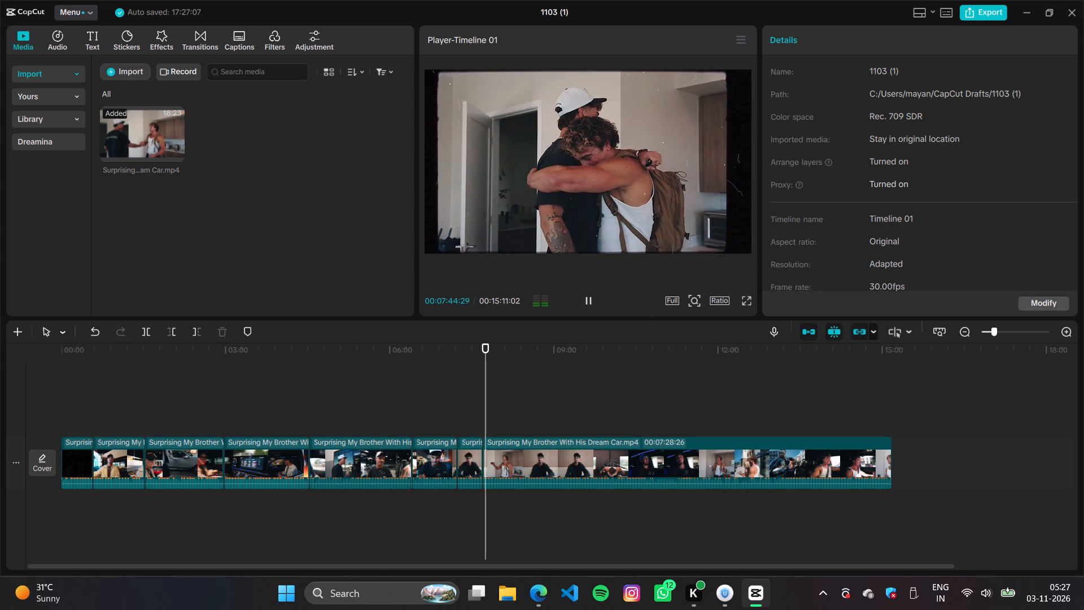
key(space)
key(space)
key(space)
key(space)
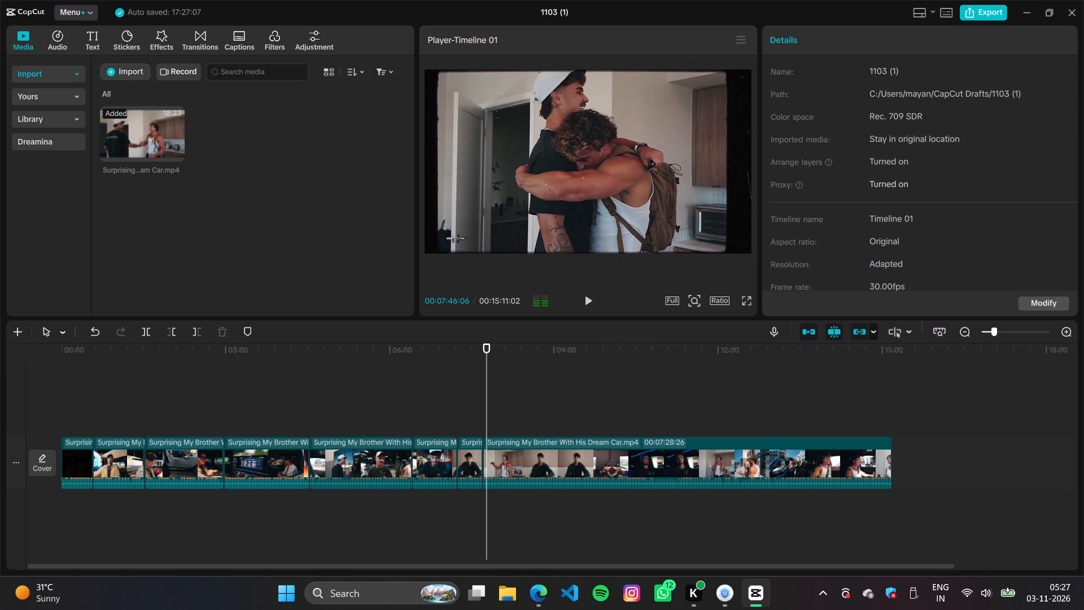
key(space)
key(space)
key(space)
key(space)
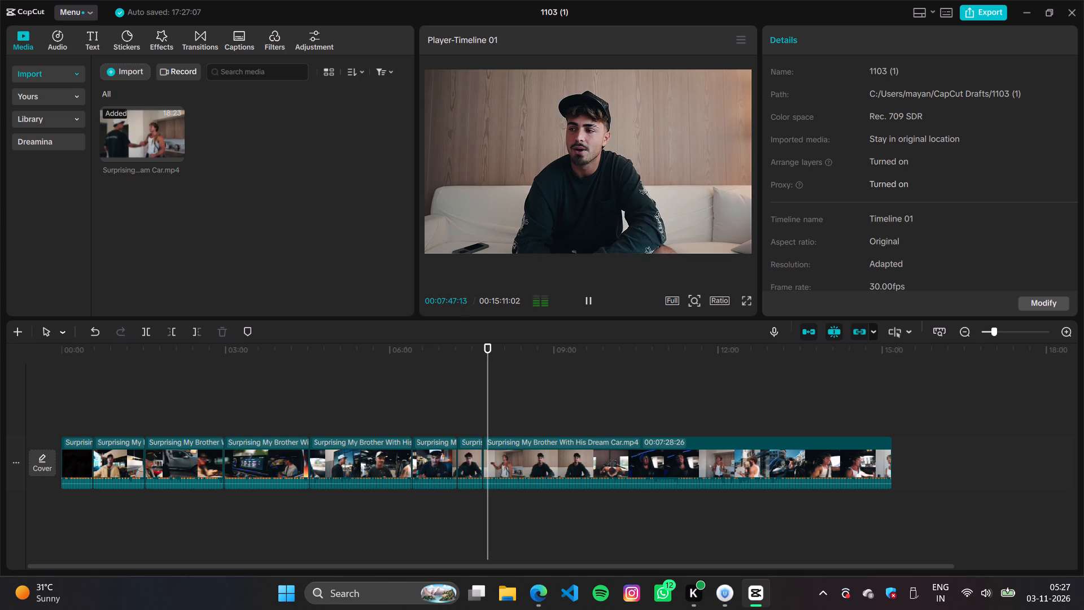
key(Left)
key(Left)
key(Left)
key(Left)
key(Left)
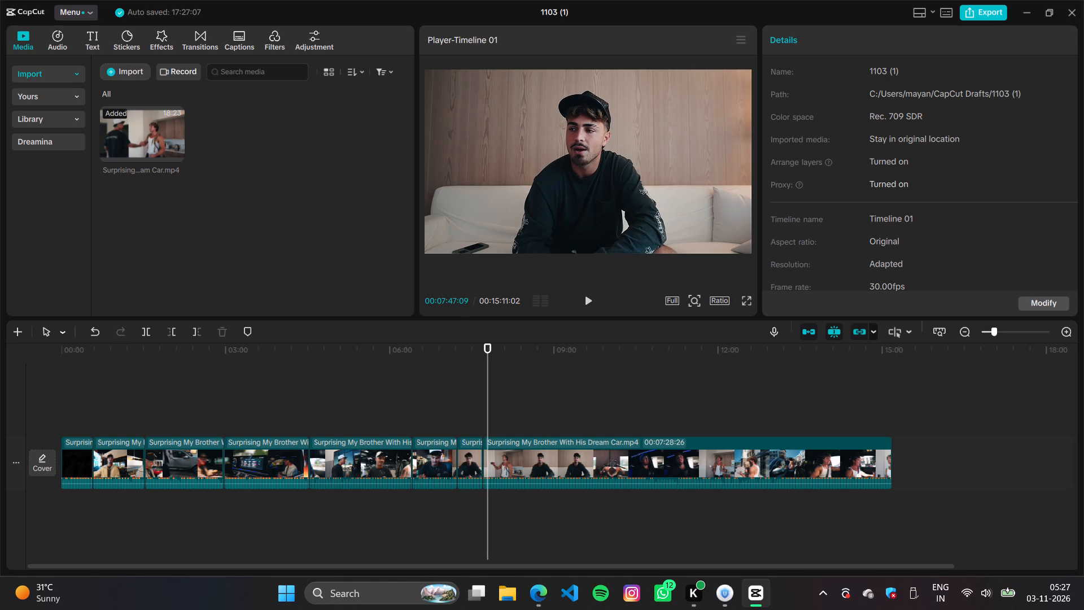
Undo the split at 00:07:42:06 between the sofa talking shot and the kitchen greeting.
click(468, 457)
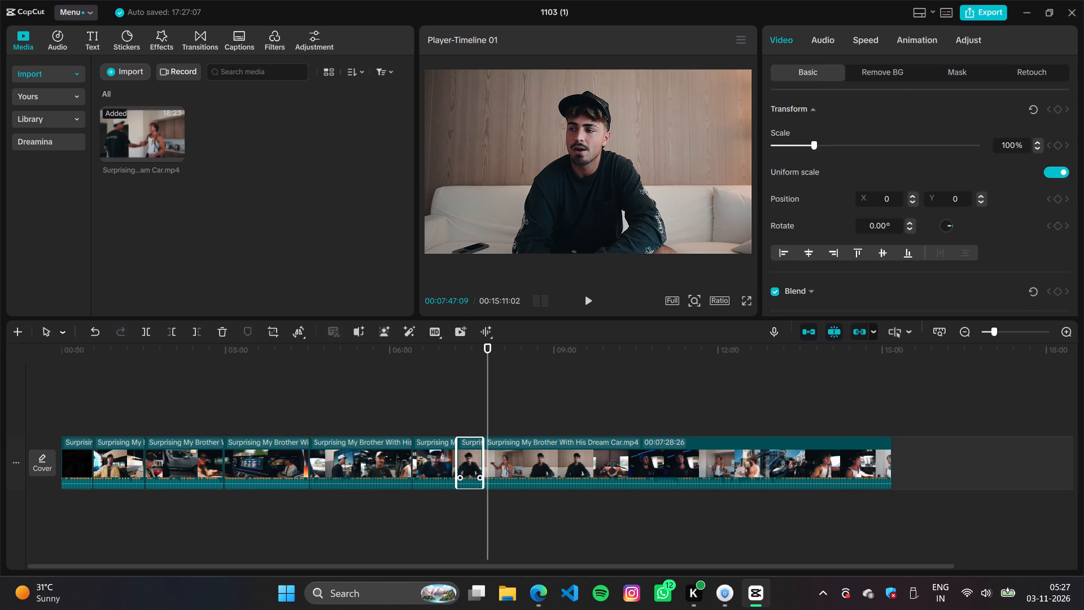
key(ctrl+z)
Split the last clip at 00:10:09:28, in the blue-lit parked car scene, and delete the sofa, kitchen and gym section before it.
drag(489, 421, 539, 441)
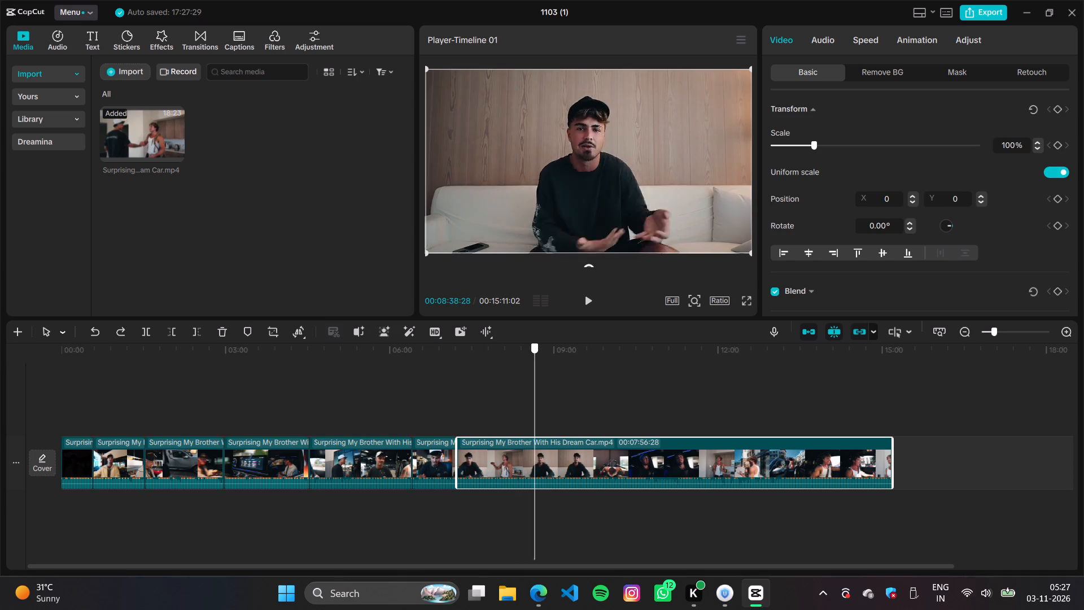
drag(539, 441, 588, 451)
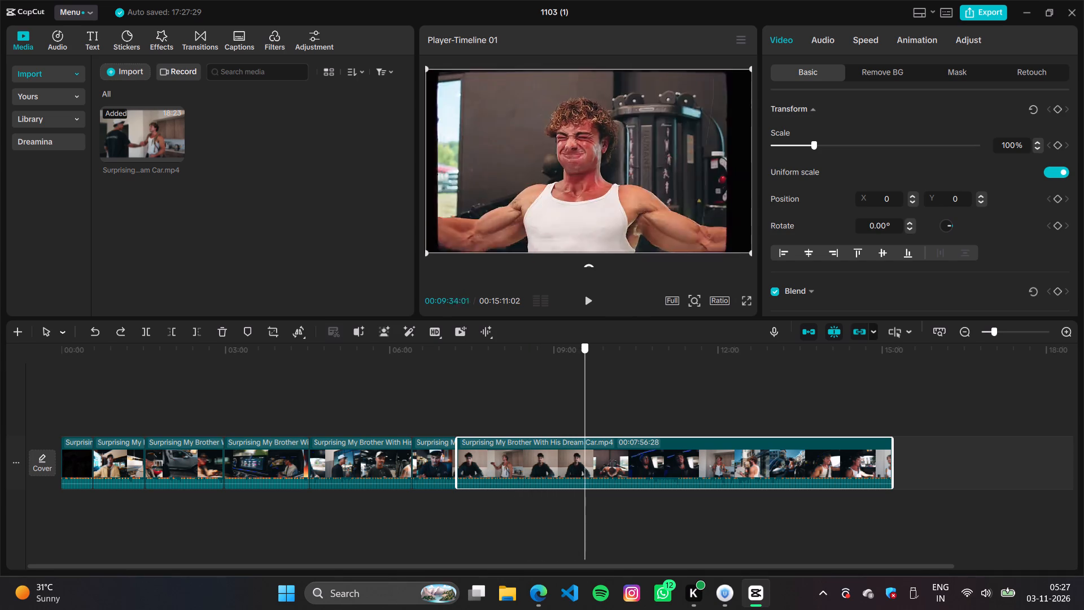
drag(588, 451, 629, 453)
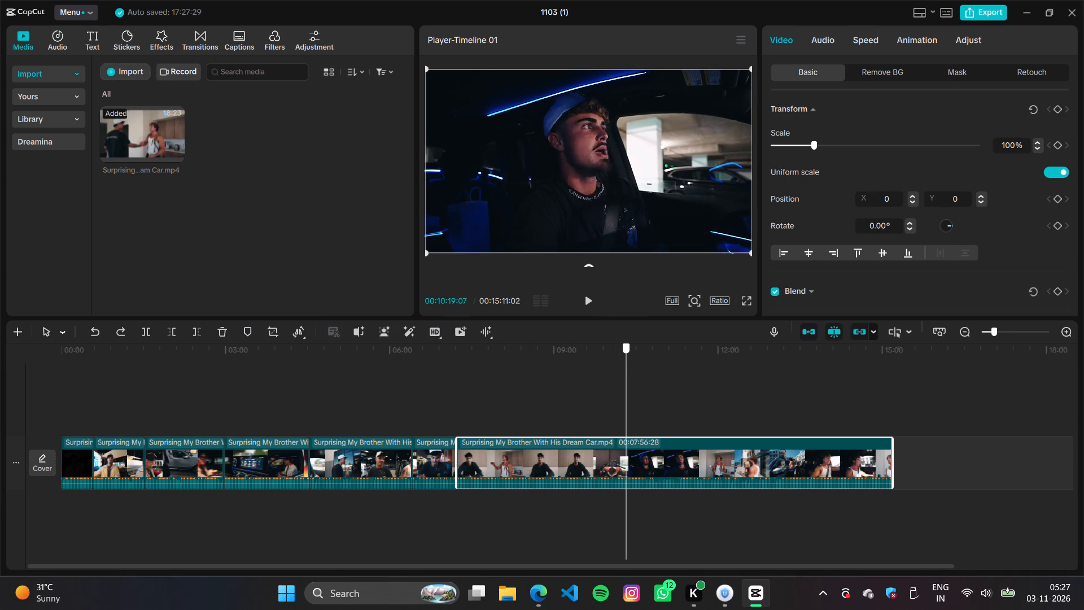
drag(629, 453, 617, 457)
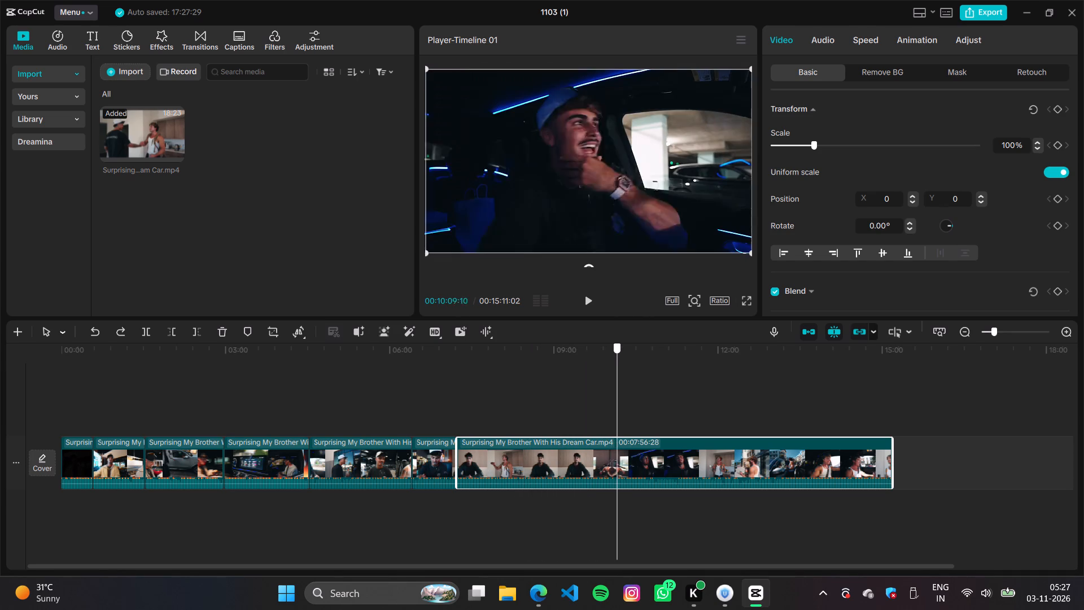
drag(617, 457, 618, 457)
key(ctrl+b)
click(572, 474)
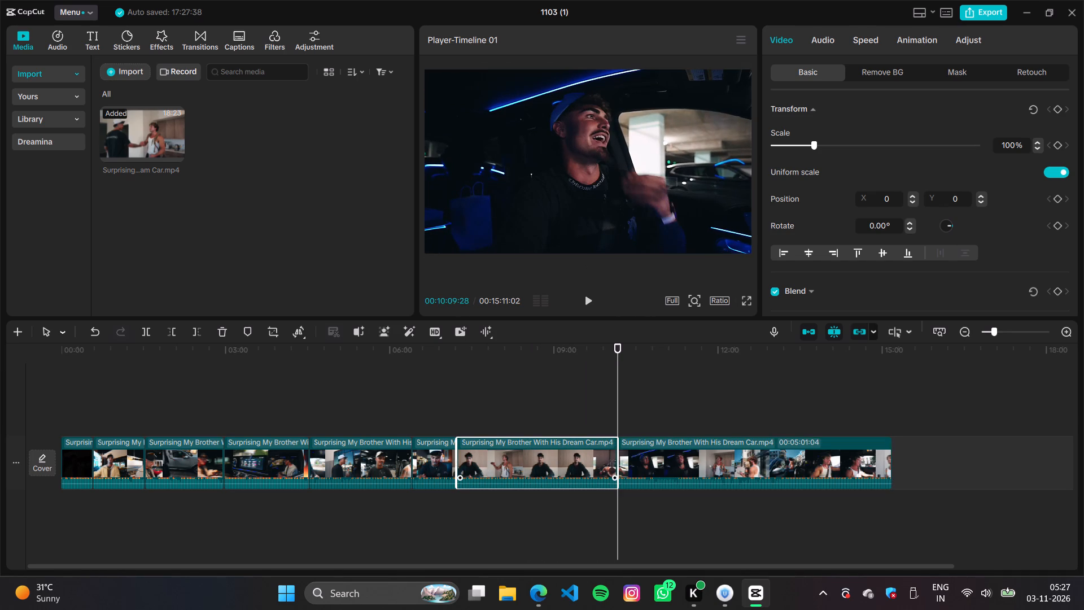
key(BackSpace)
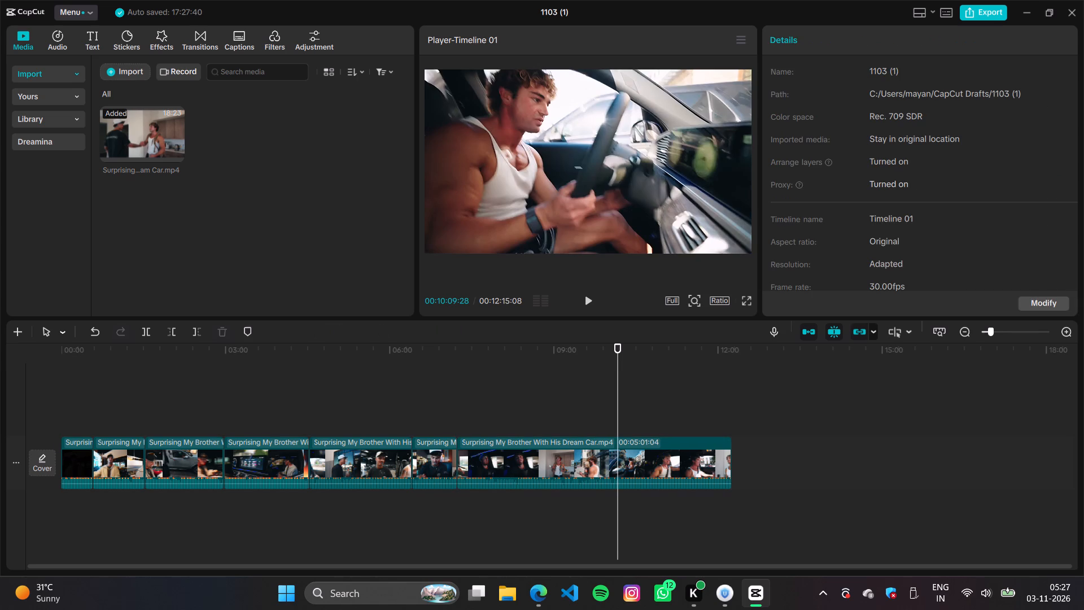
Split the last clip at 00:08:02:12, at the wide kitchen shot, and delete the blue-lit parked car section before it.
click(457, 406)
drag(457, 406, 491, 410)
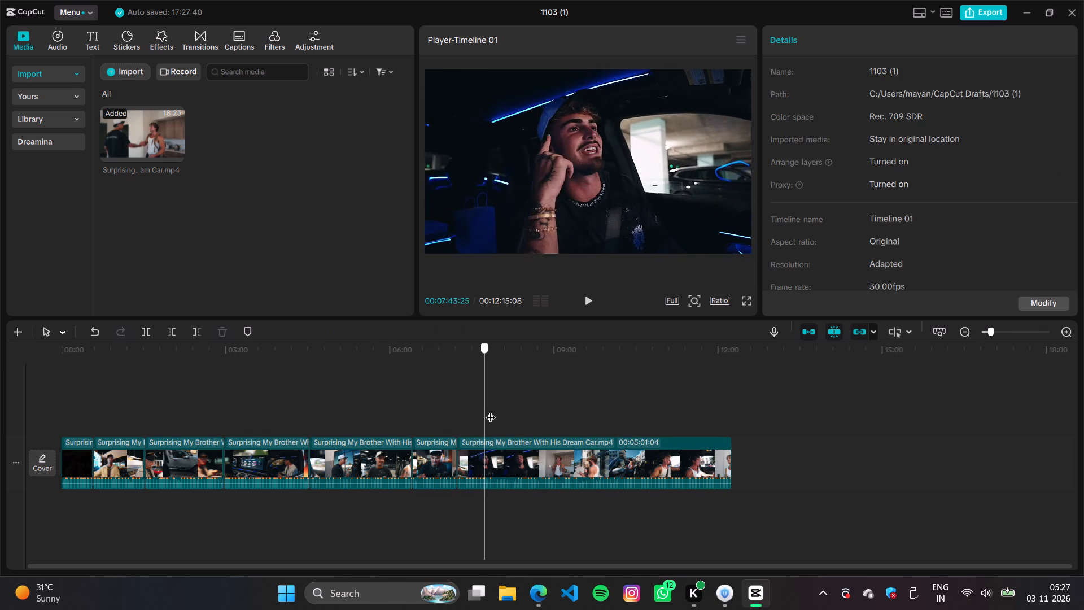
drag(491, 410, 489, 420)
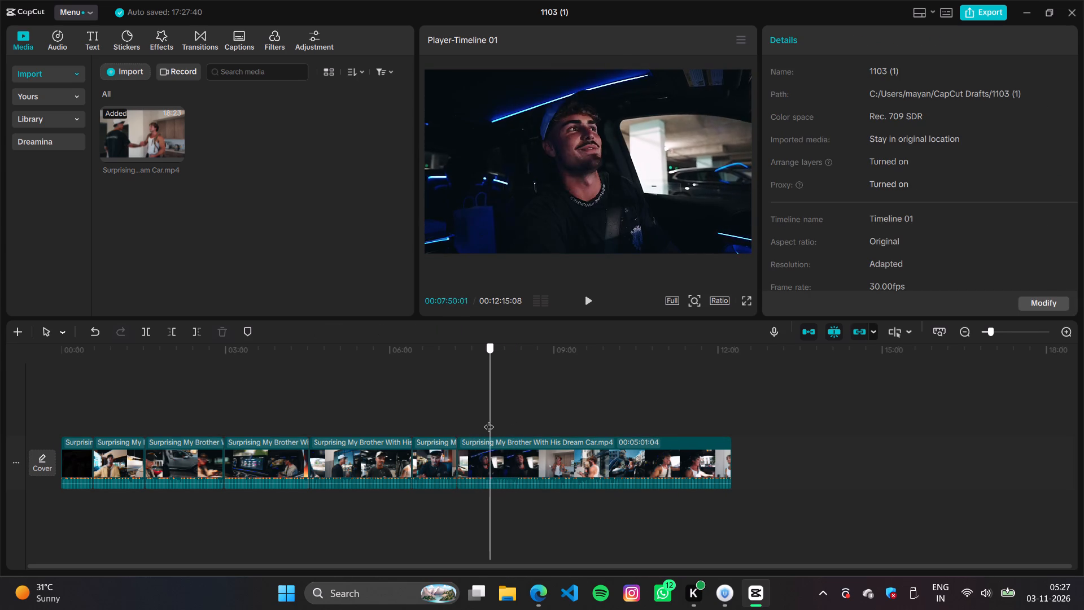
drag(489, 420, 505, 422)
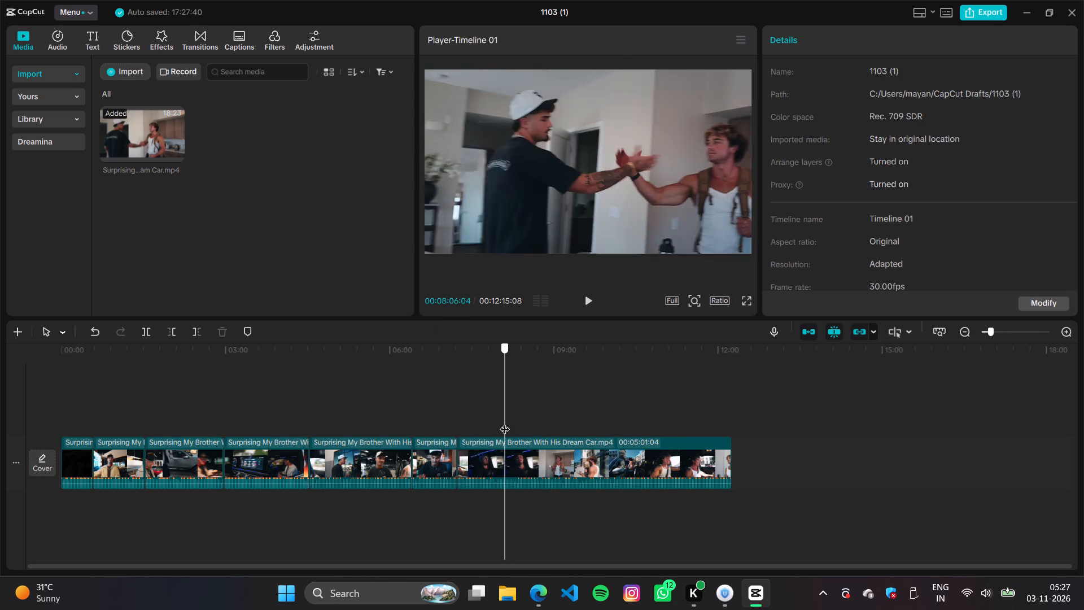
drag(505, 422, 501, 421)
key(ctrl+b)
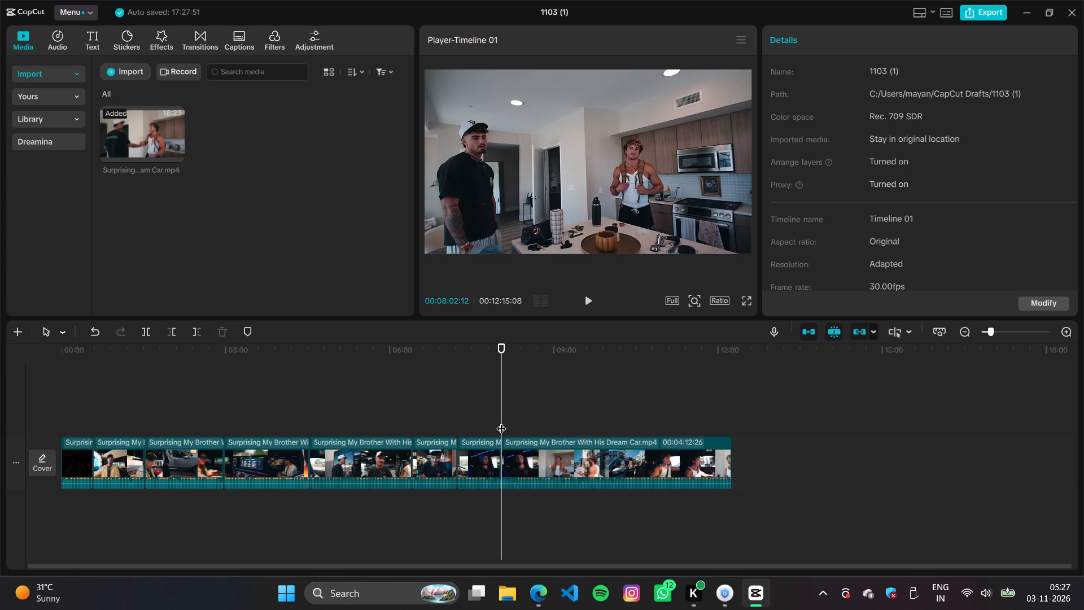
click(502, 418)
click(479, 469)
key(BackSpace)
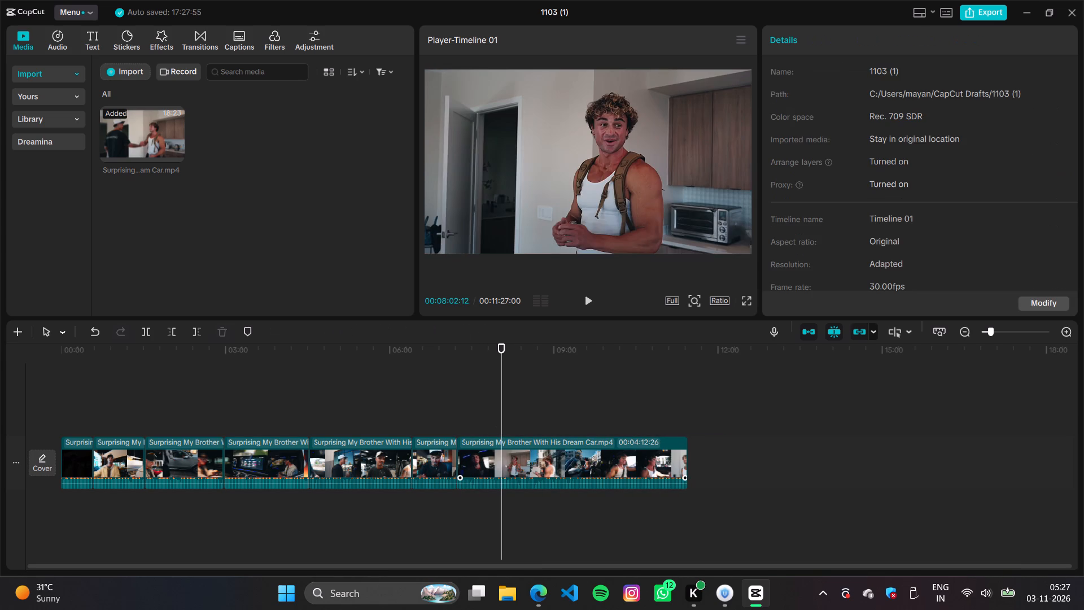
Review the last clip from the kitchen scene through the hallway and the street car reveal for the next cut point.
drag(499, 402, 491, 407)
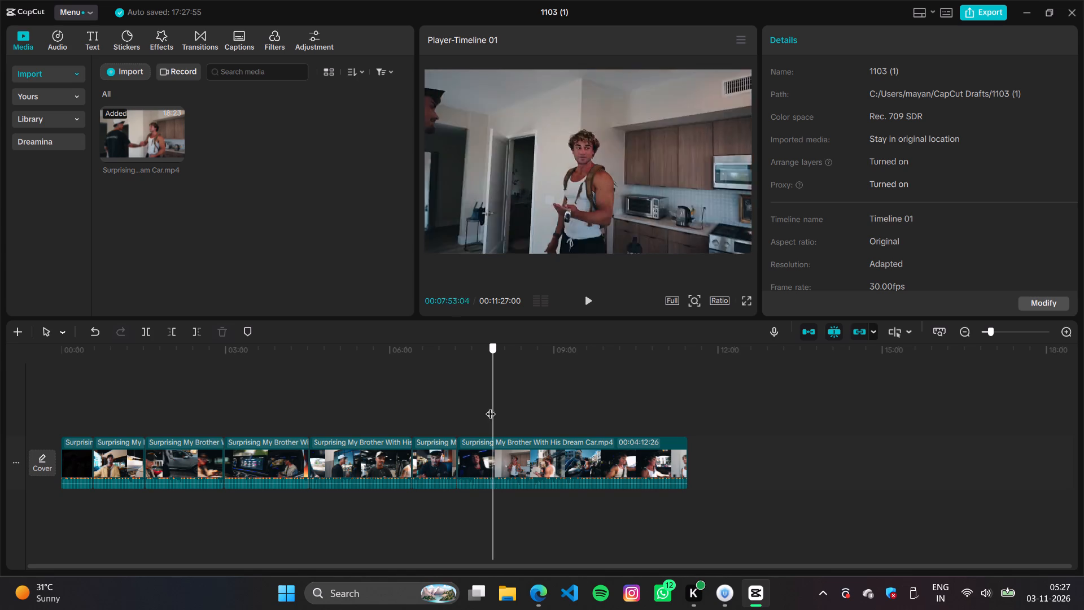
drag(491, 407, 470, 420)
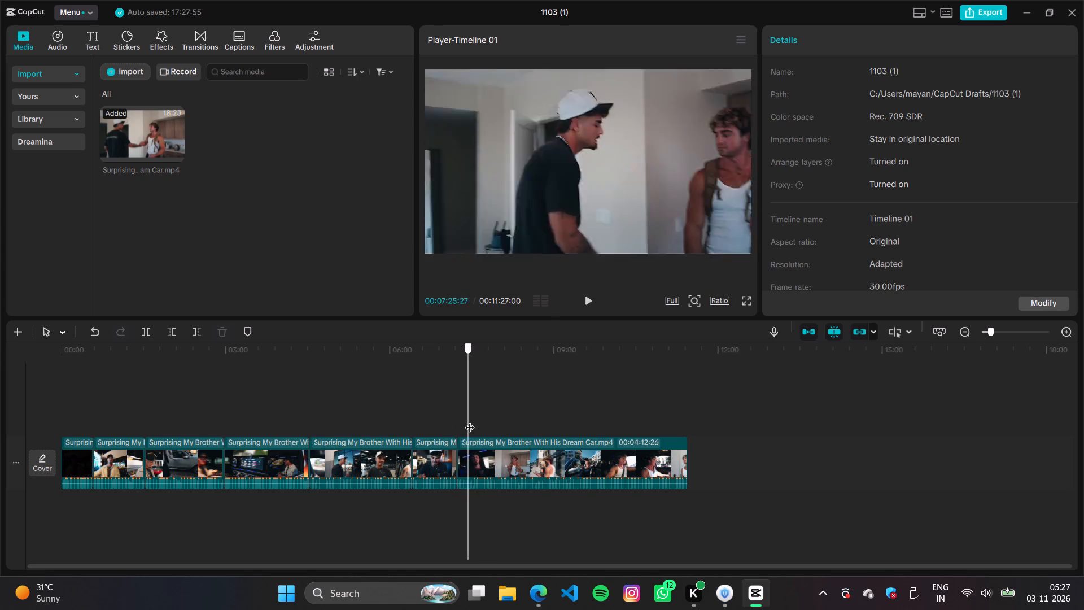
drag(470, 420, 510, 423)
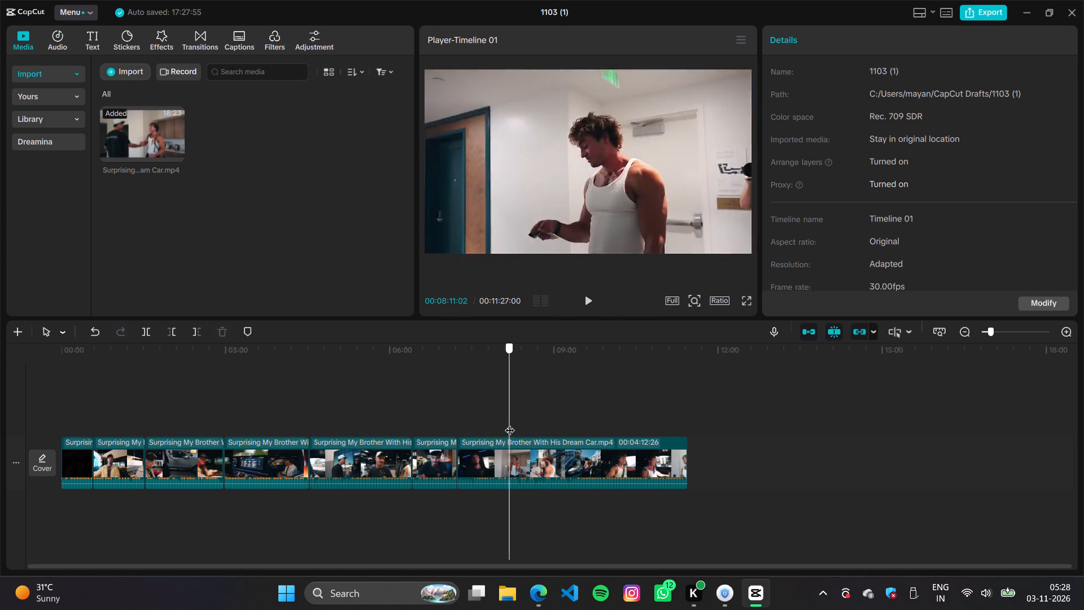
drag(510, 423, 544, 426)
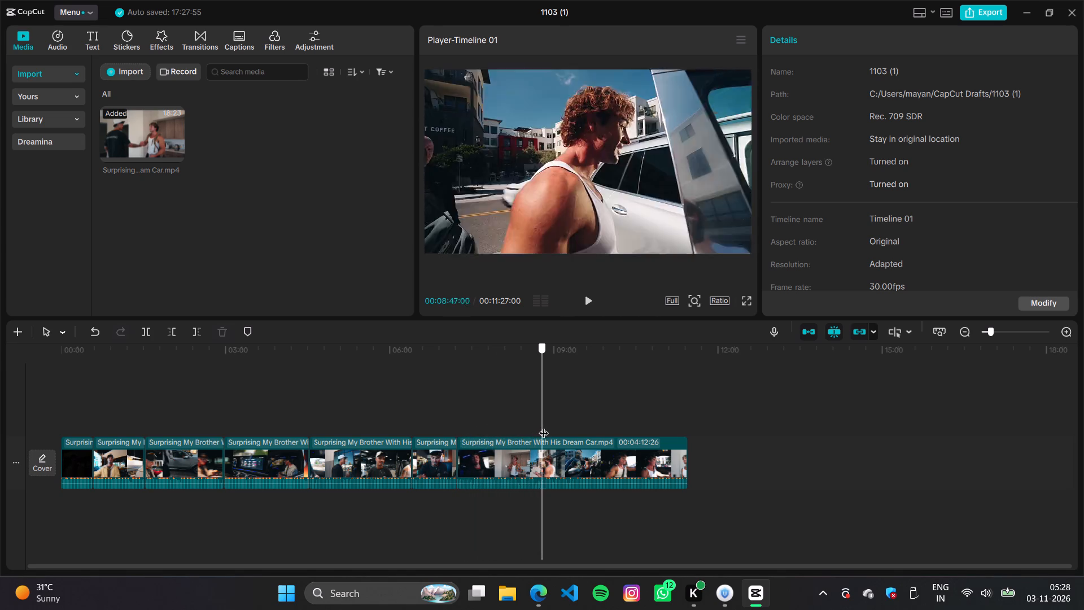
drag(544, 426, 577, 435)
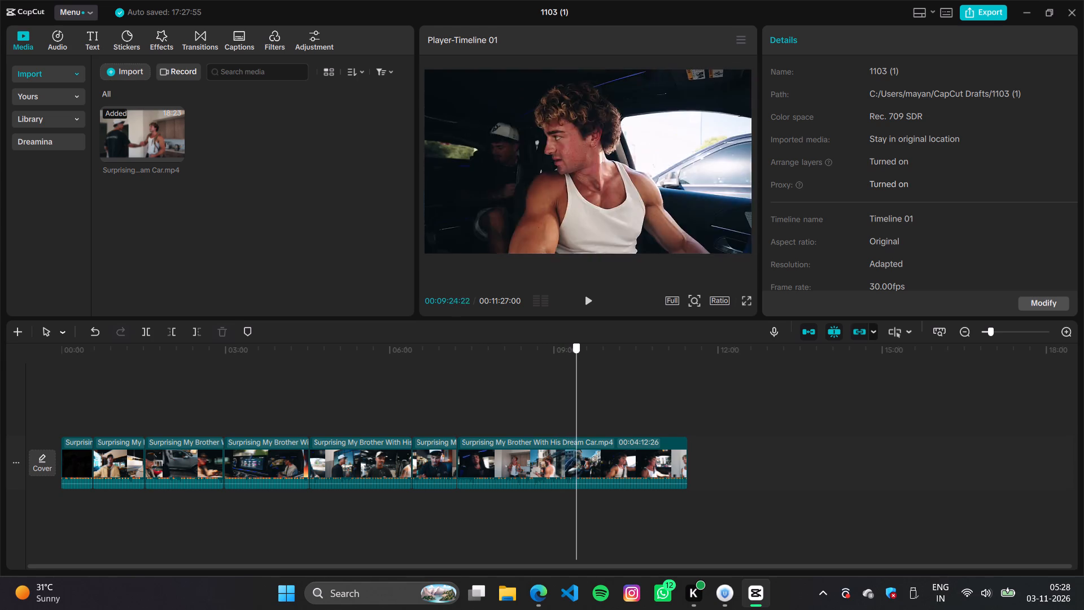
drag(577, 435, 568, 445)
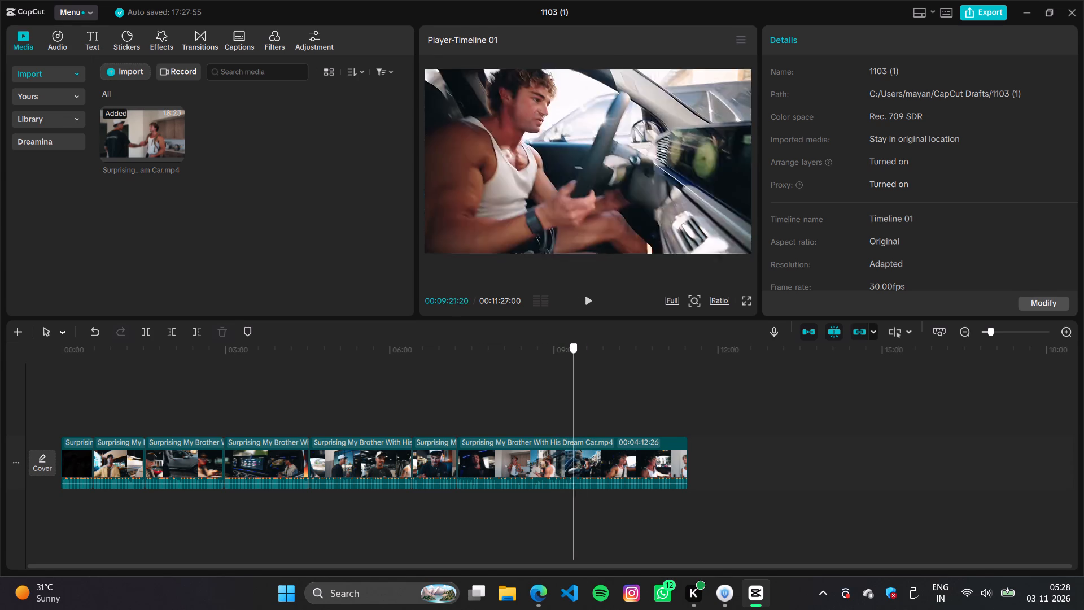
drag(568, 445, 552, 446)
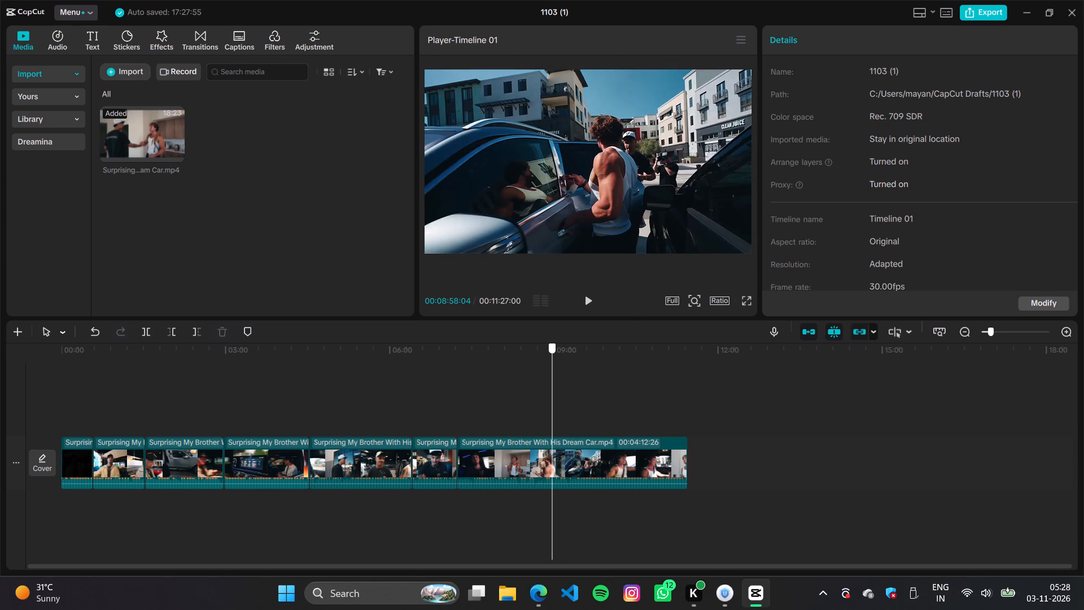
drag(552, 446, 552, 446)
key(space)
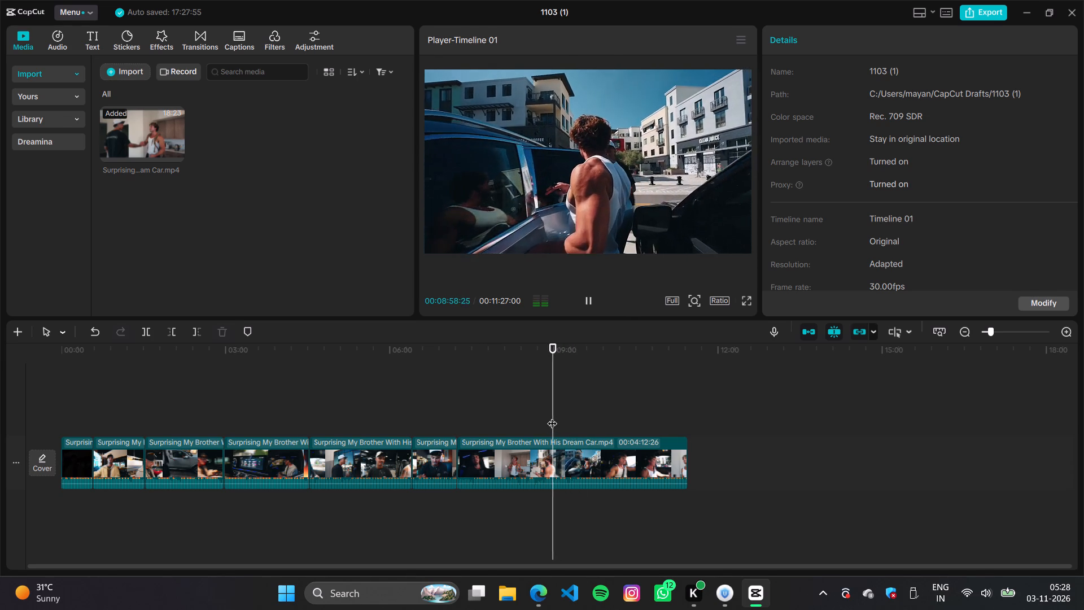
click(552, 416)
key(space)
click(559, 417)
key(space)
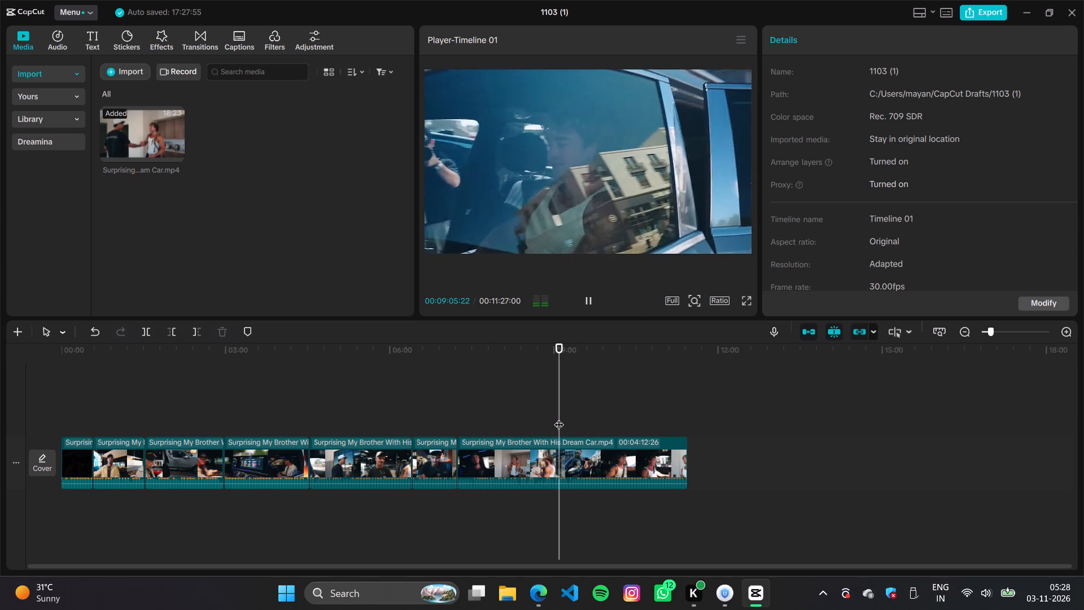
click(570, 417)
key(space)
key(space)
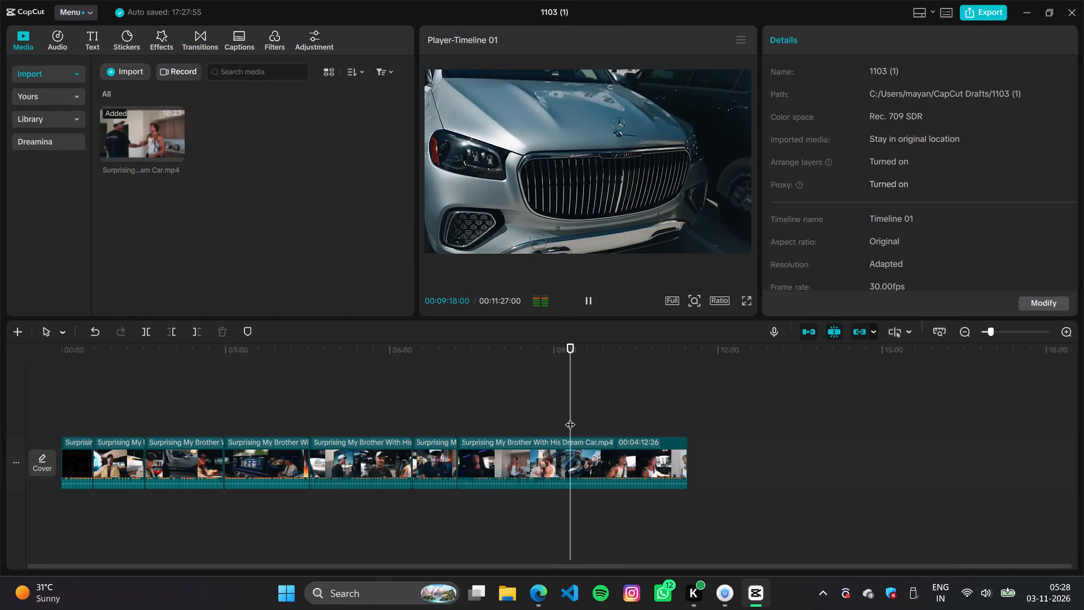
key(space)
key(space)
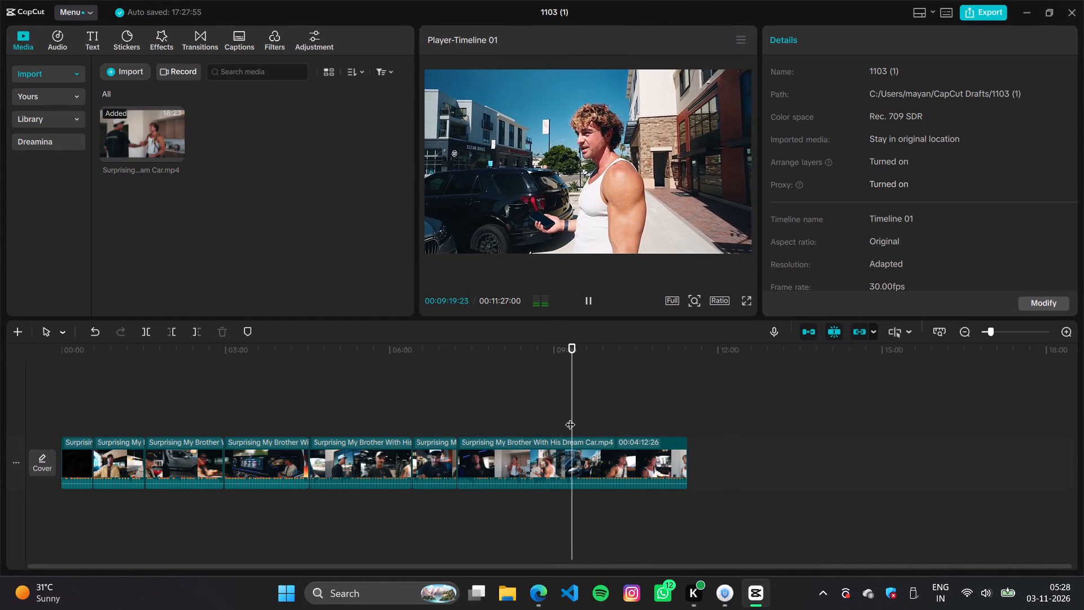
key(space)
key(space)
Check the in-car shots and split the last clip at 00:09:32:24, where the man in the white tank top is driving.
click(575, 417)
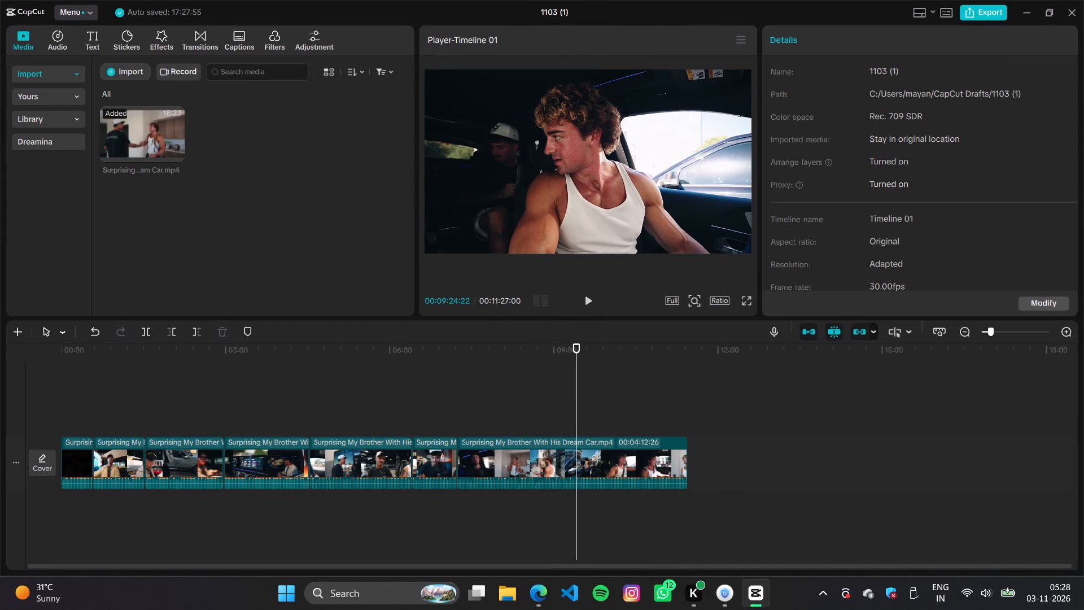
key(space)
key(space)
click(573, 415)
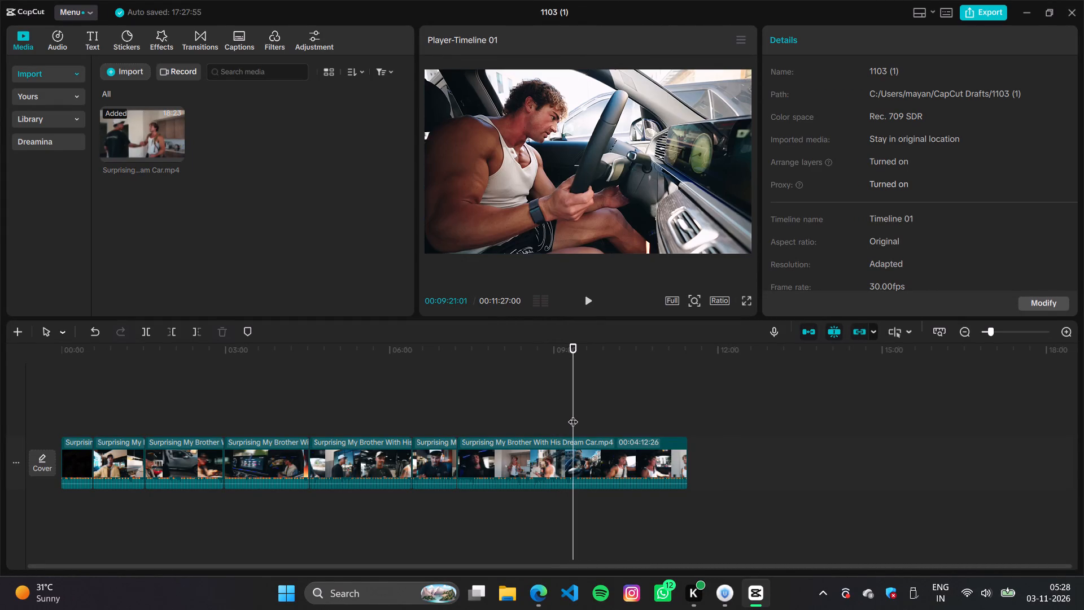
ctrl+click(576, 415)
ctrl+click(584, 419)
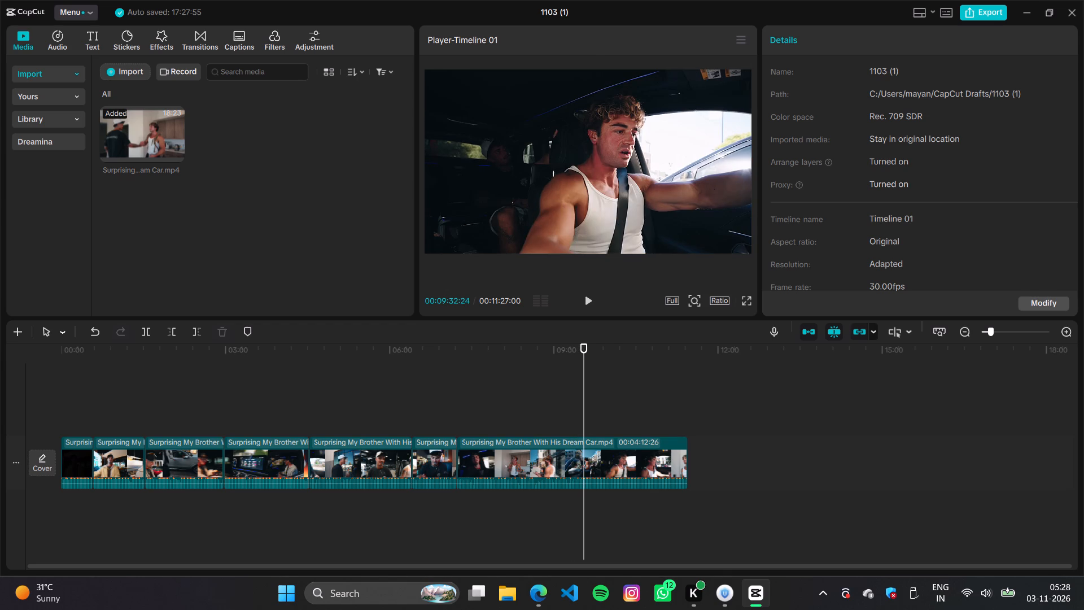
key(ctrl+b)
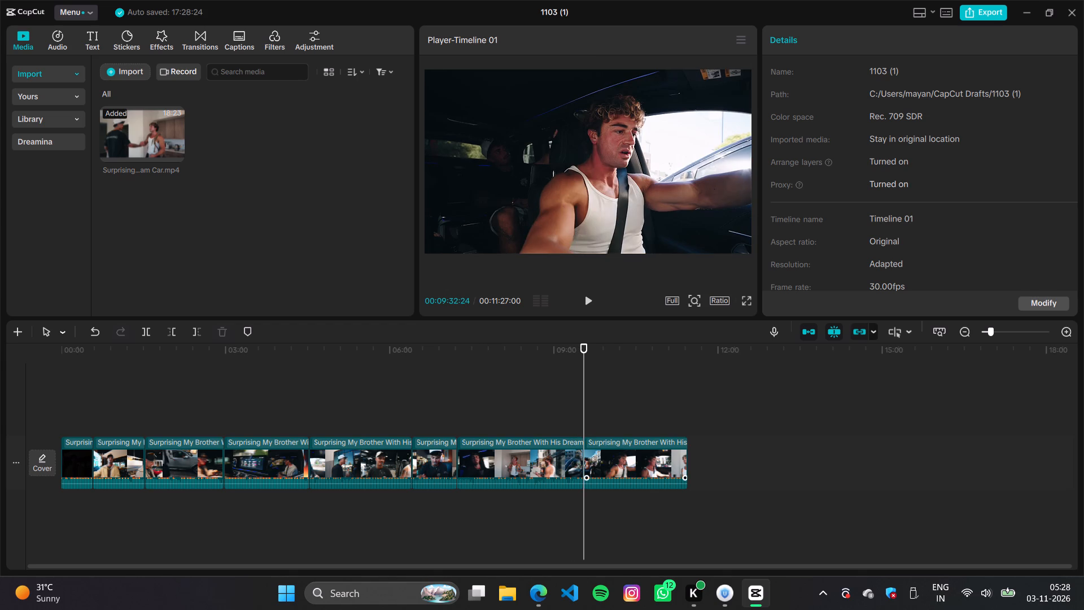
Review the last clip from the driving shots through the outdoor wall scene to the end of the video.
click(606, 452)
click(620, 411)
click(631, 412)
click(647, 413)
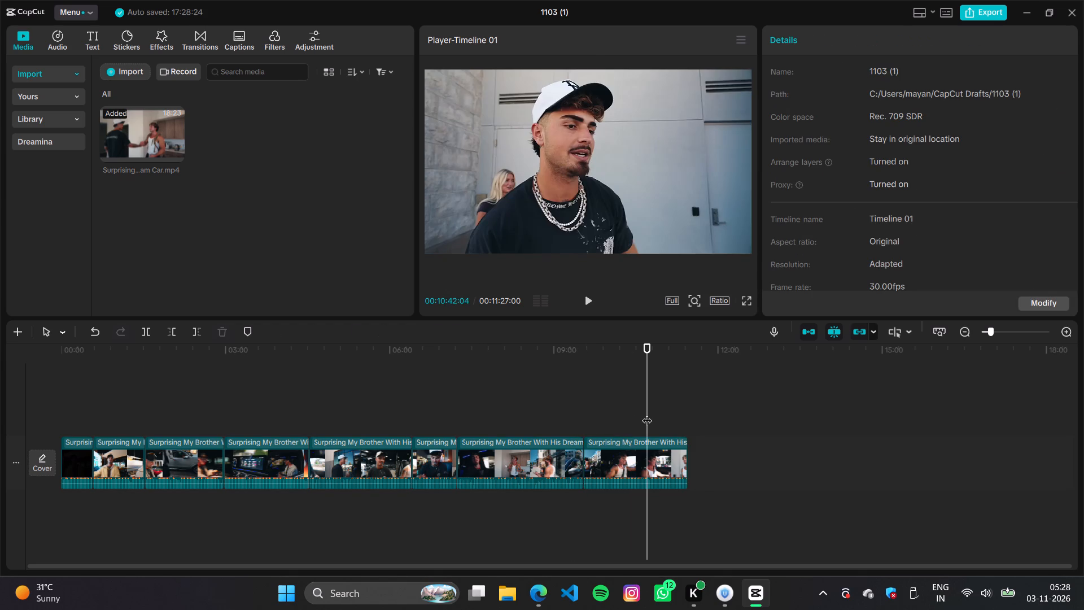
click(657, 413)
click(665, 414)
click(675, 419)
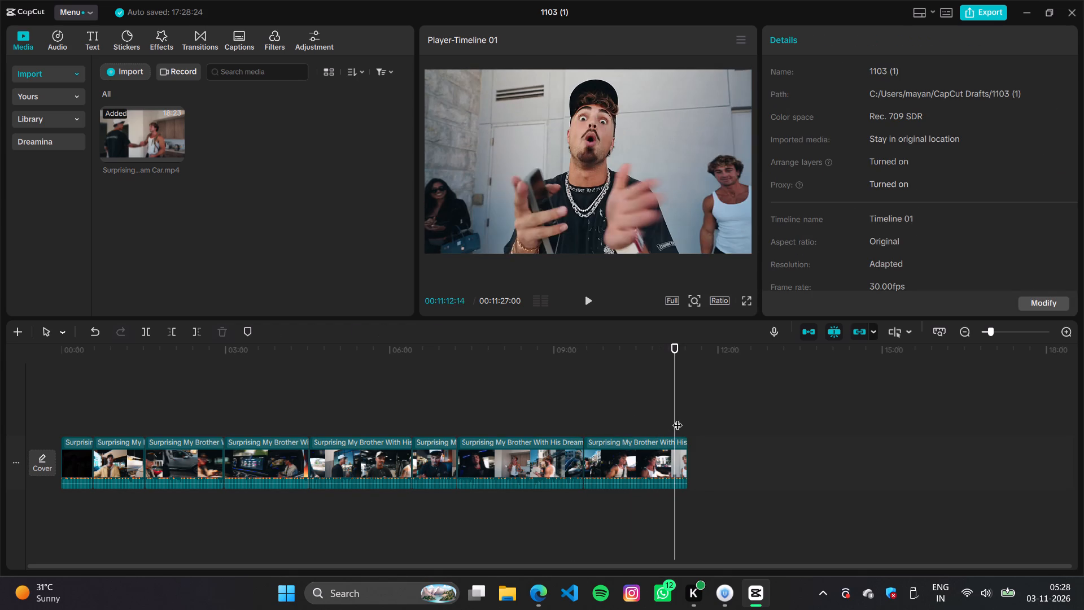
click(678, 418)
click(670, 417)
click(649, 416)
click(618, 415)
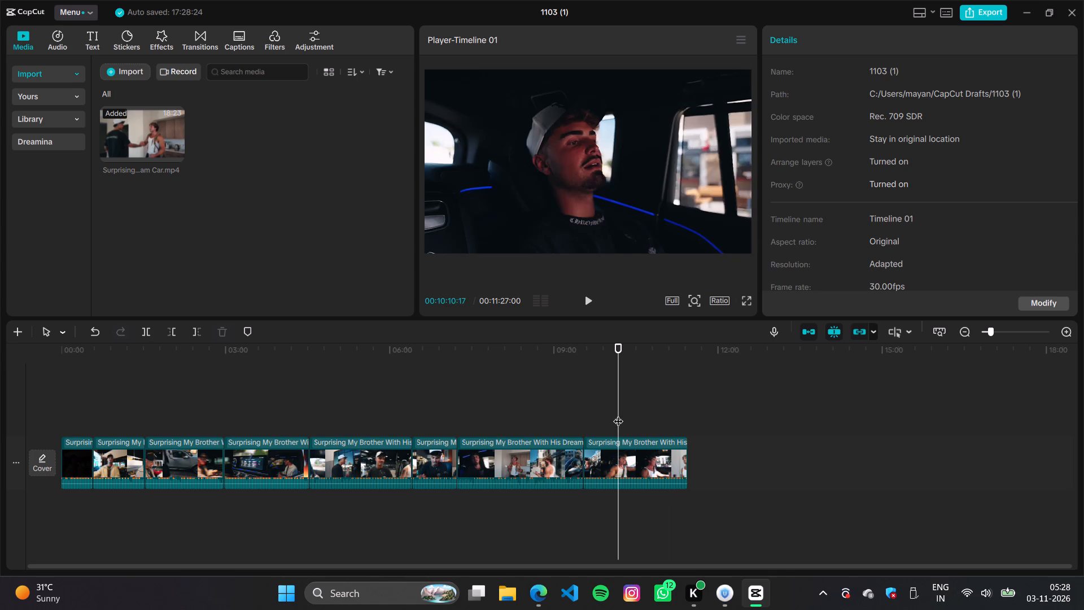
click(604, 408)
click(635, 413)
Recheck the last clip against the driving shot before it and delete the whole clip after 00:09:32:24.
click(654, 456)
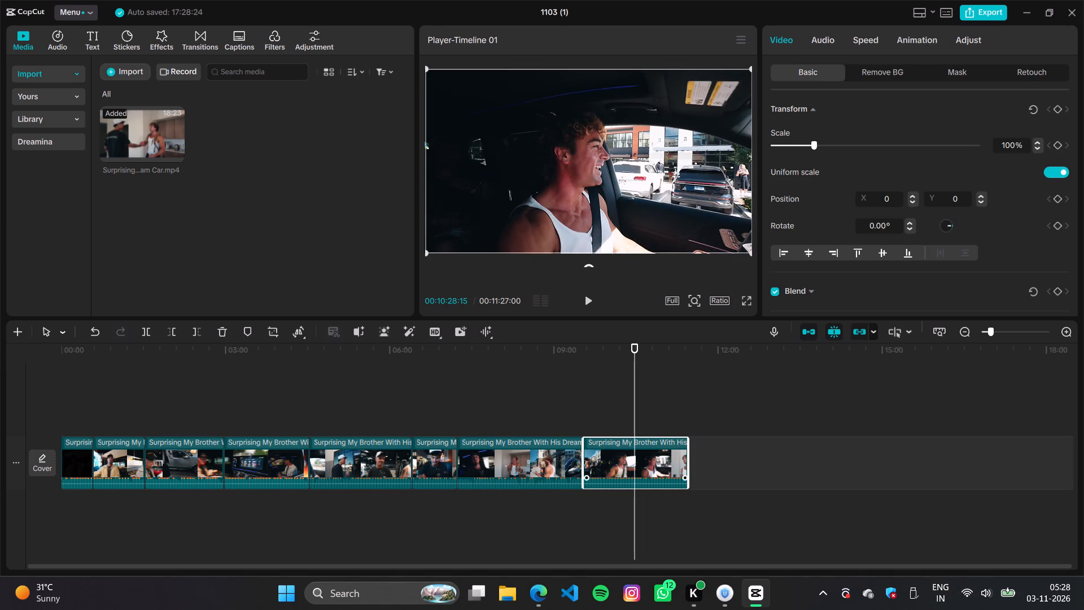
click(656, 477)
click(605, 390)
drag(604, 393, 569, 399)
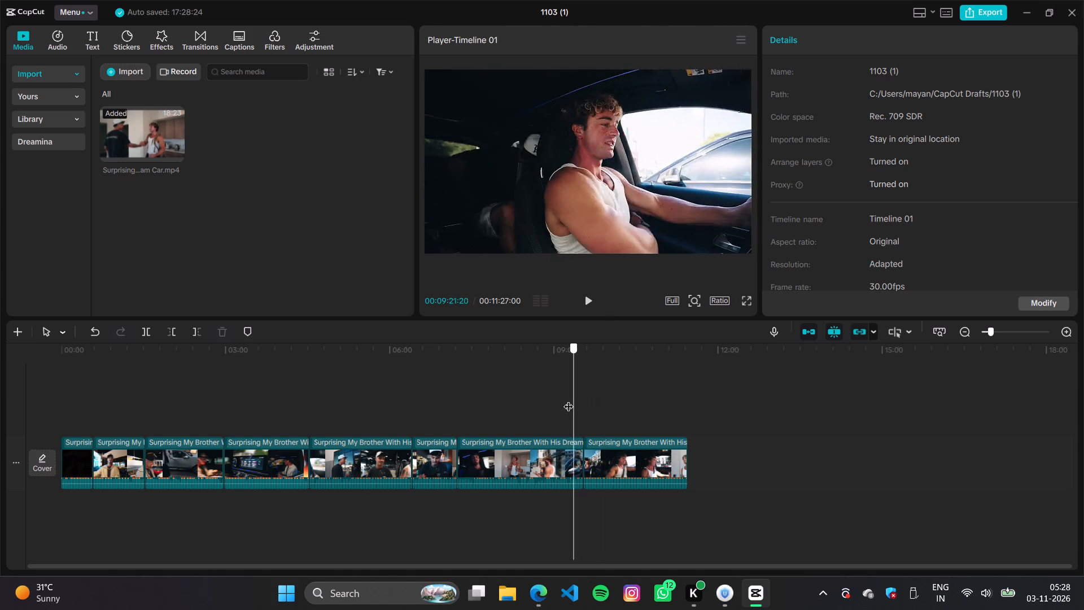
drag(569, 399, 640, 419)
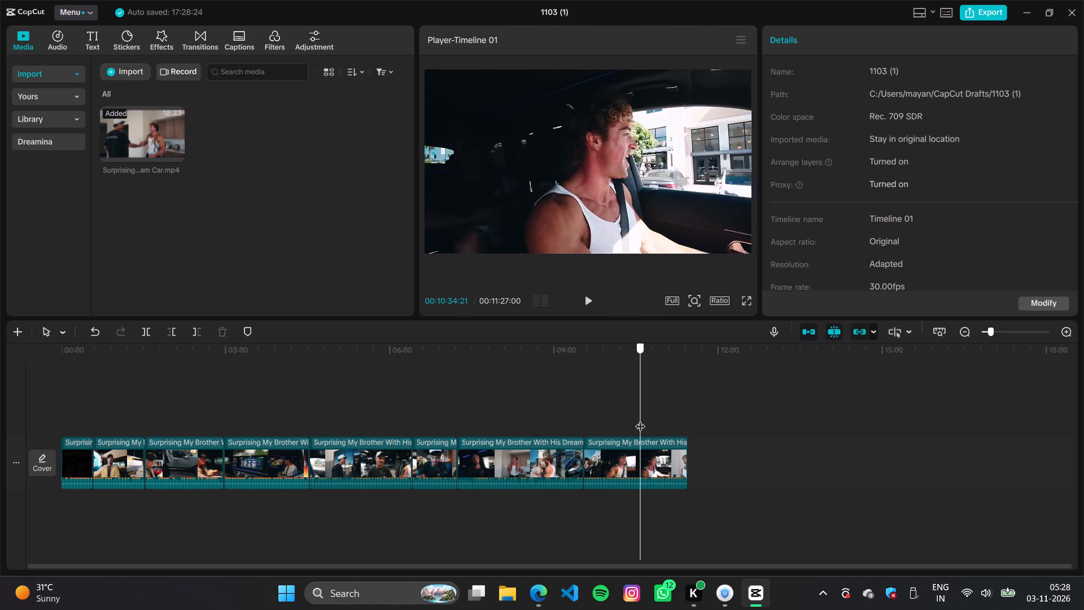
drag(640, 419, 677, 420)
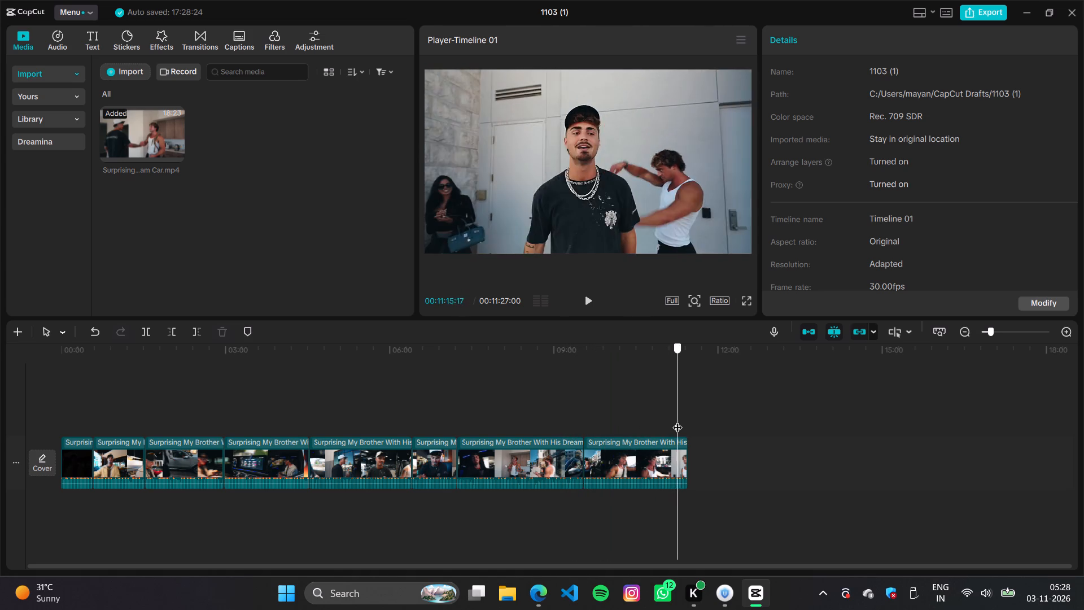
drag(677, 420, 649, 421)
click(644, 457)
key(BackSpace)
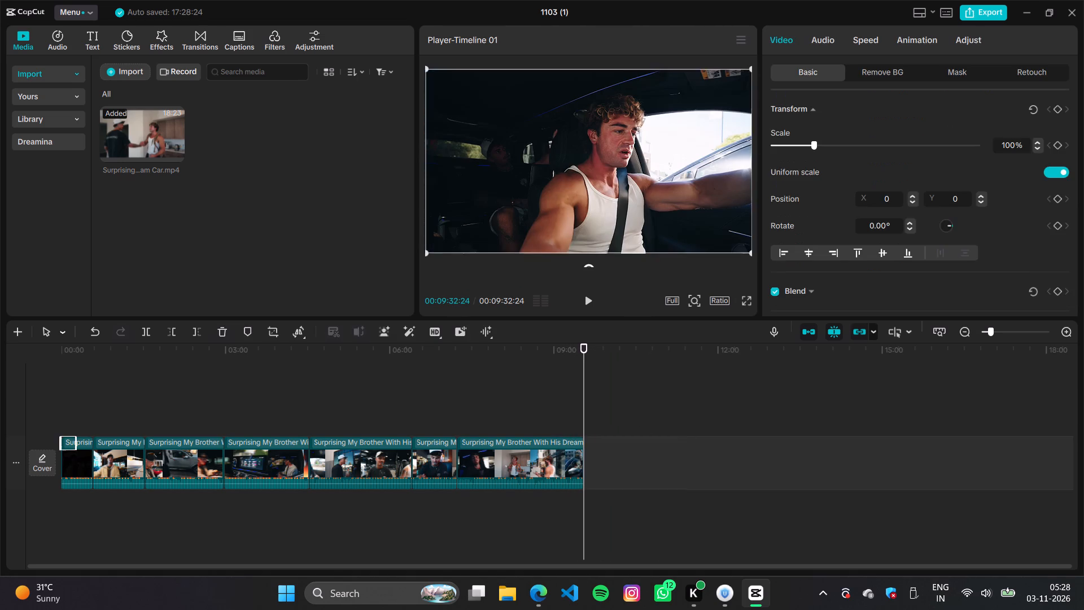
Play short samples of the first four clips, from the showroom intro through the street scenes to the in-car driving shots.
click(84, 402)
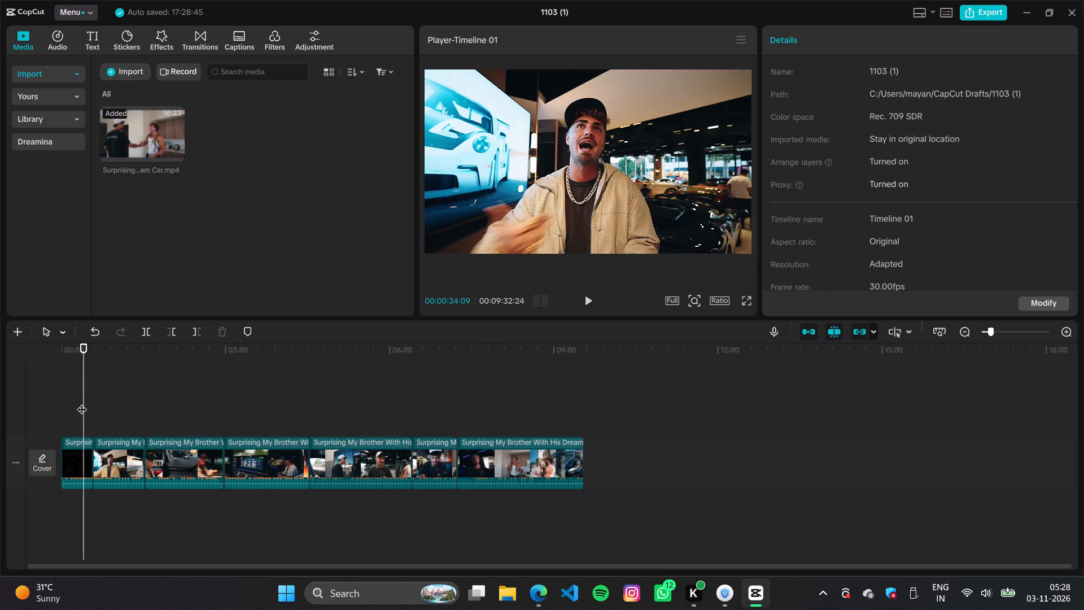
key(space)
click(99, 405)
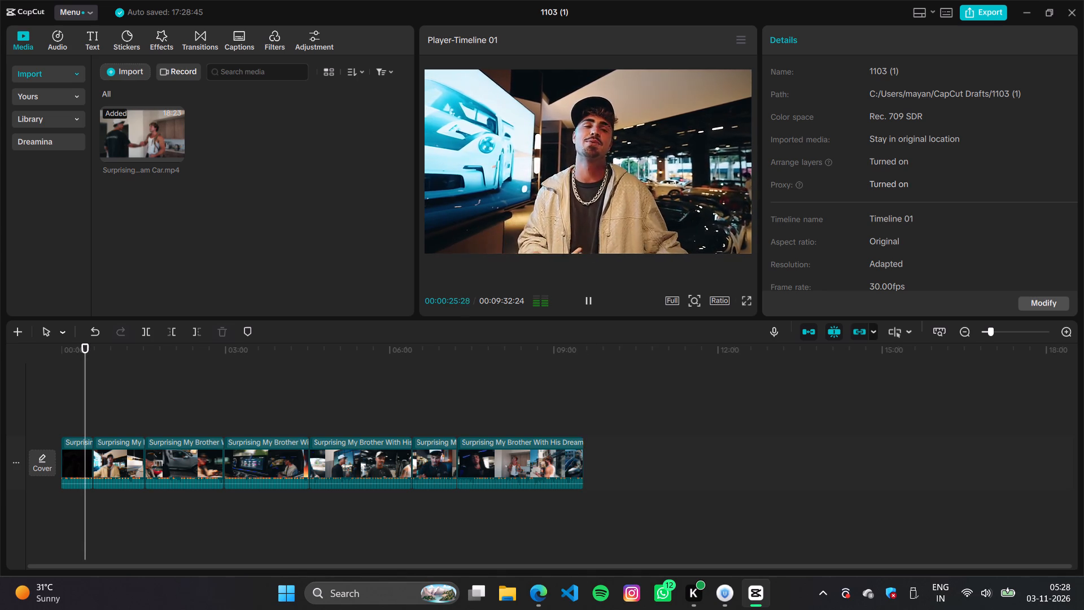
key(space)
key(space)
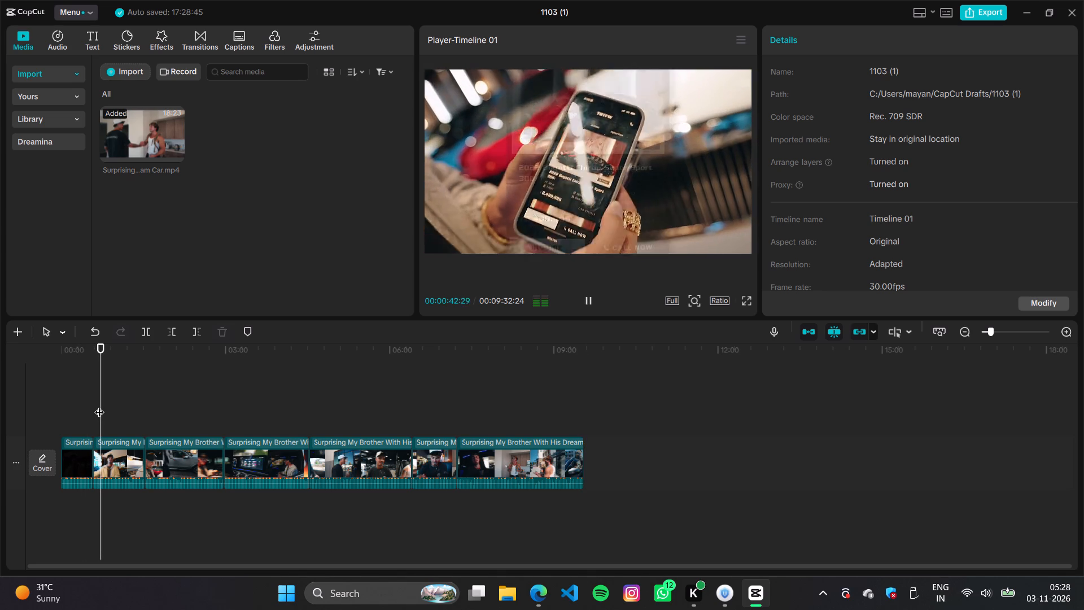
key(space)
key(space)
key(space)
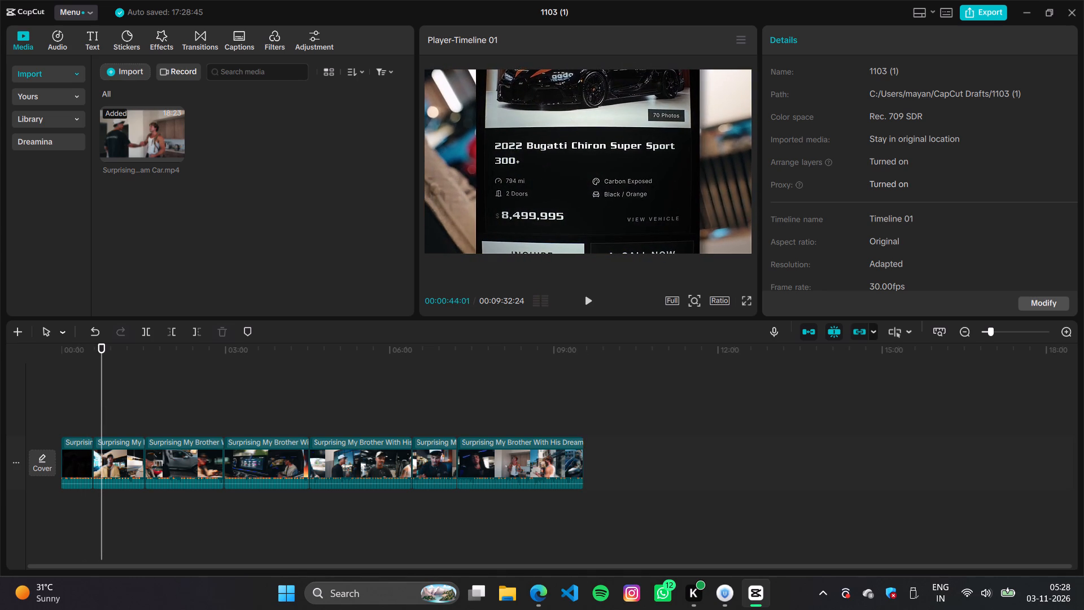
click(145, 413)
key(space)
key(space)
key(space)
click(165, 415)
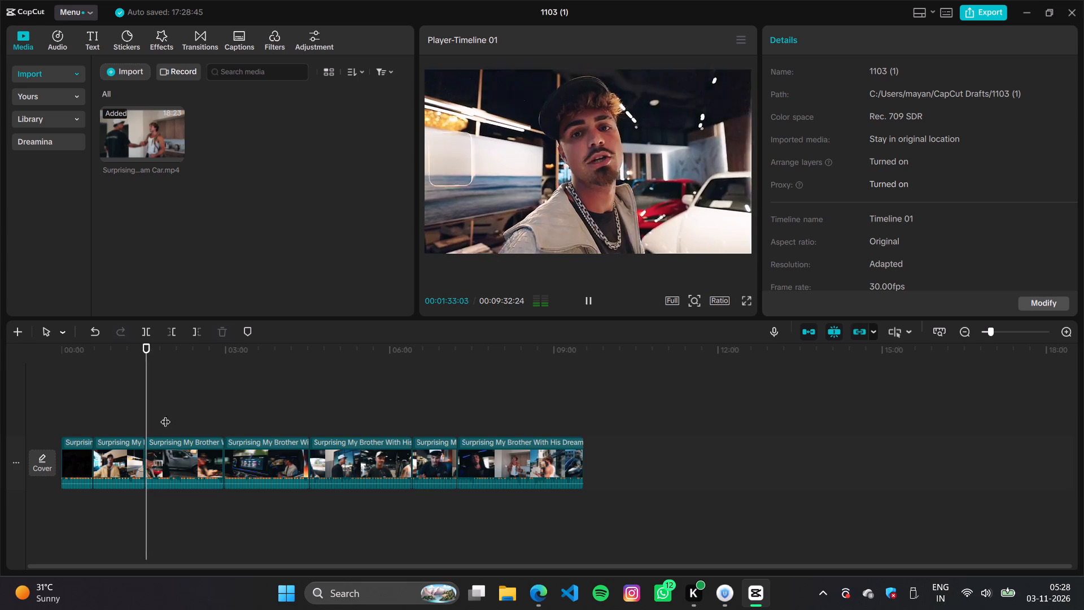
key(space)
click(172, 415)
key(space)
key(space)
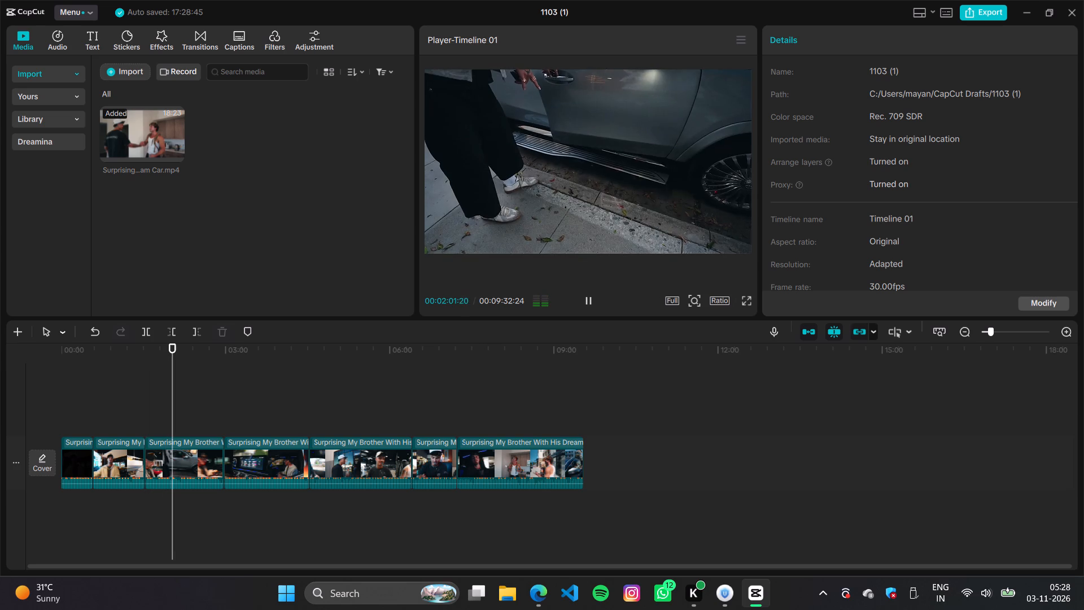
click(244, 412)
key(space)
key(space)
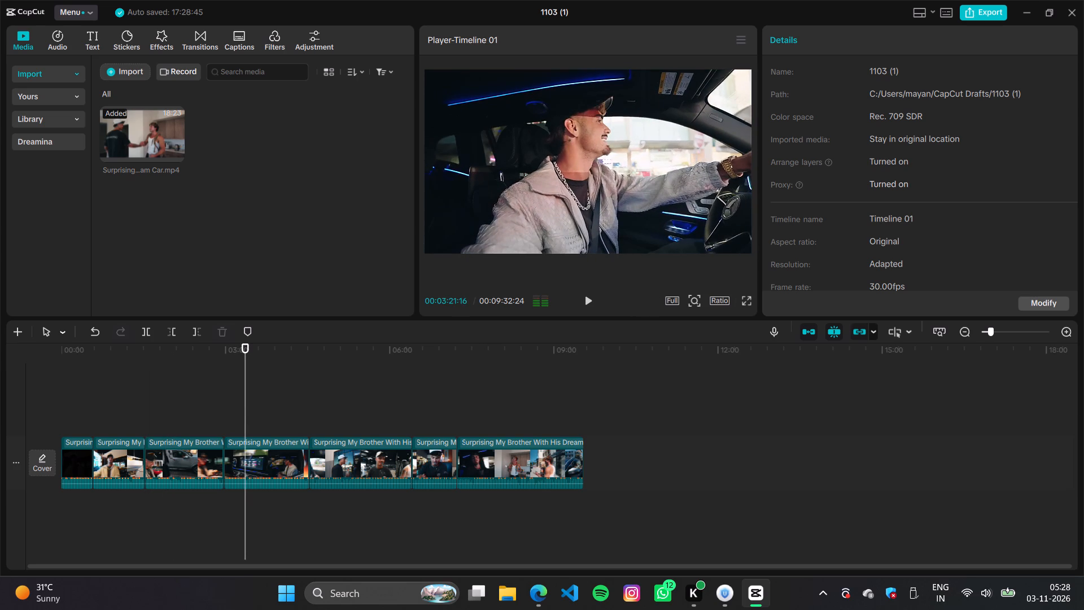
Examine the fourth clip's driving, silver SUV and dashboard shots for a cut point.
click(264, 451)
drag(243, 413, 241, 413)
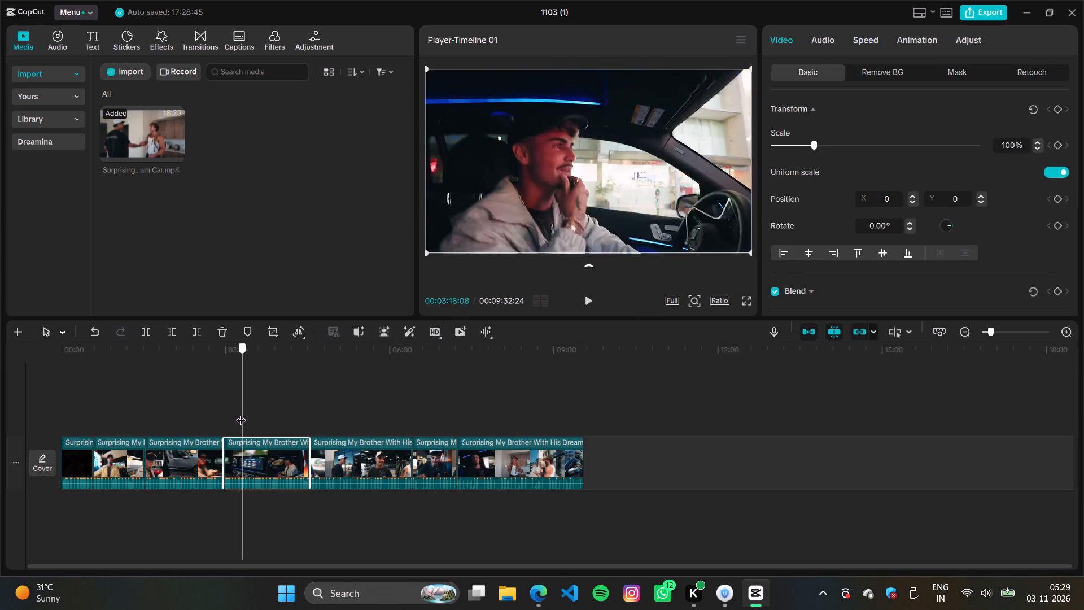
drag(241, 413, 247, 419)
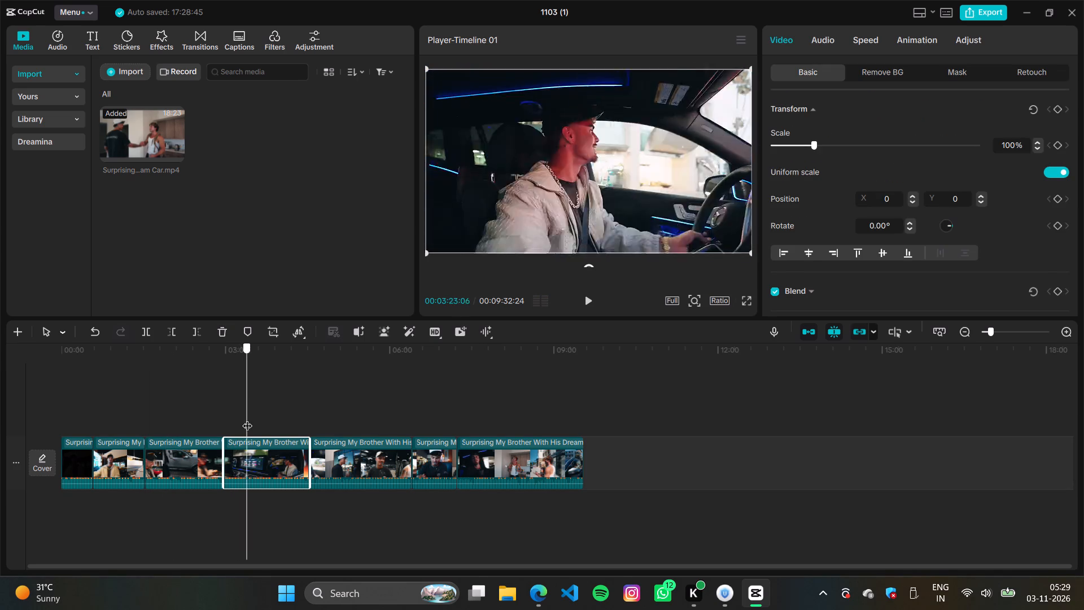
drag(247, 419, 271, 422)
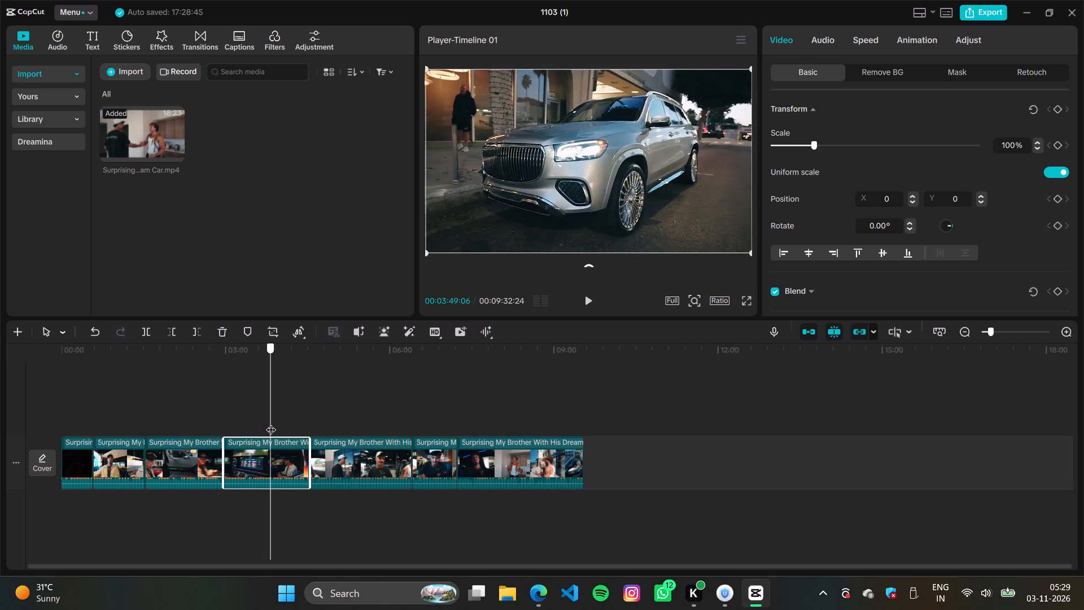
drag(271, 422, 236, 425)
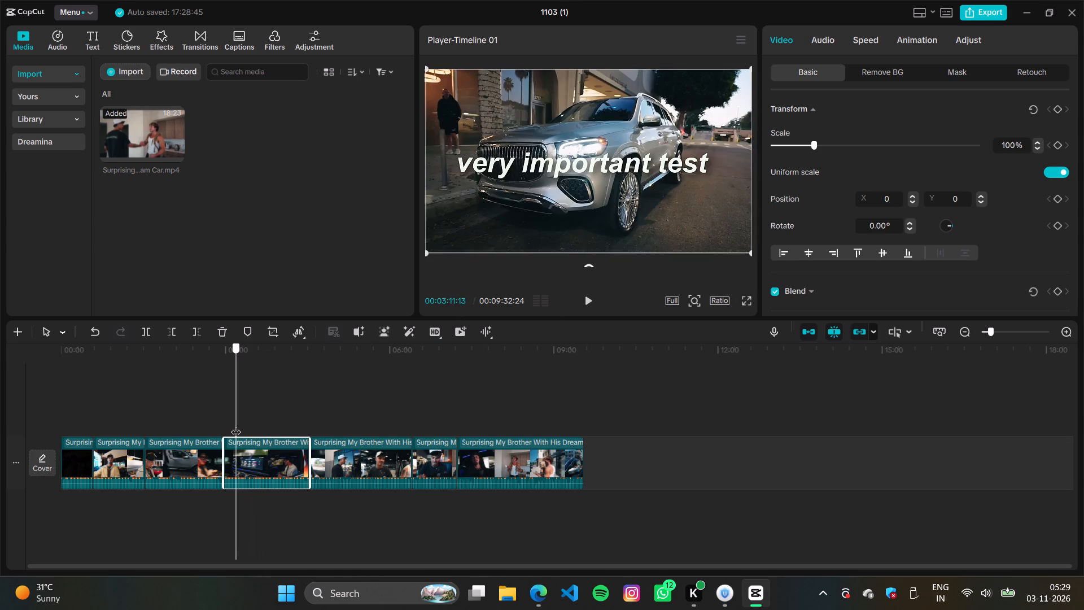
drag(236, 425, 235, 424)
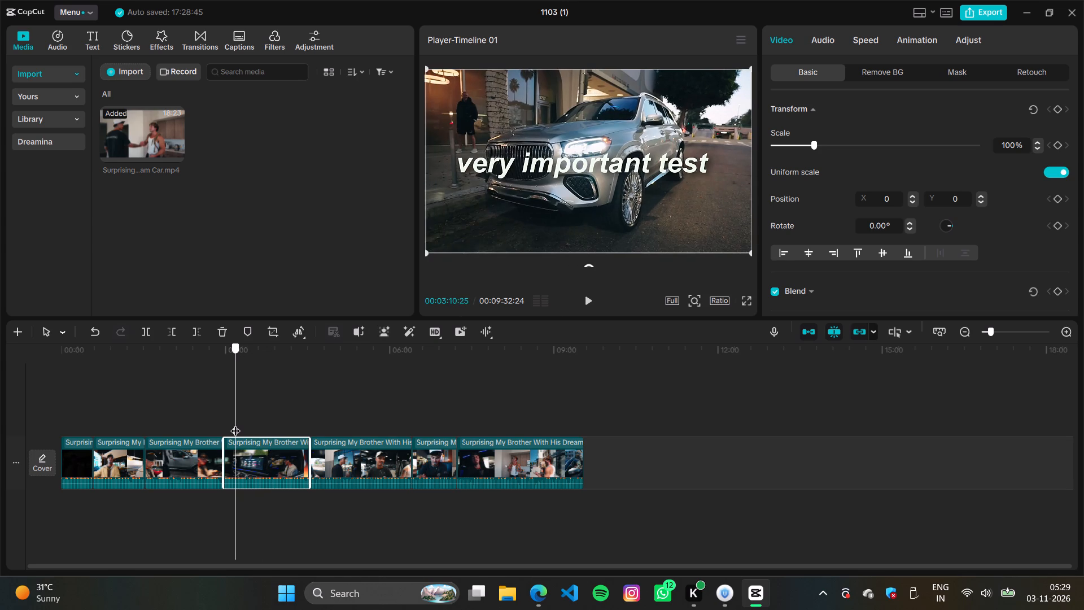
drag(235, 424, 235, 423)
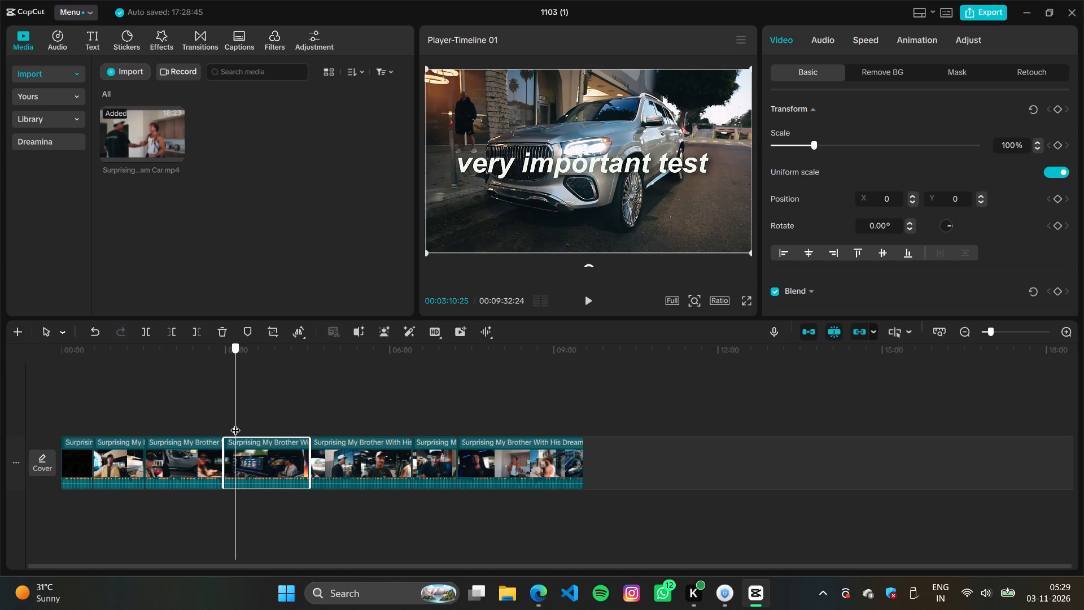
drag(235, 423, 231, 423)
key(space)
key(space)
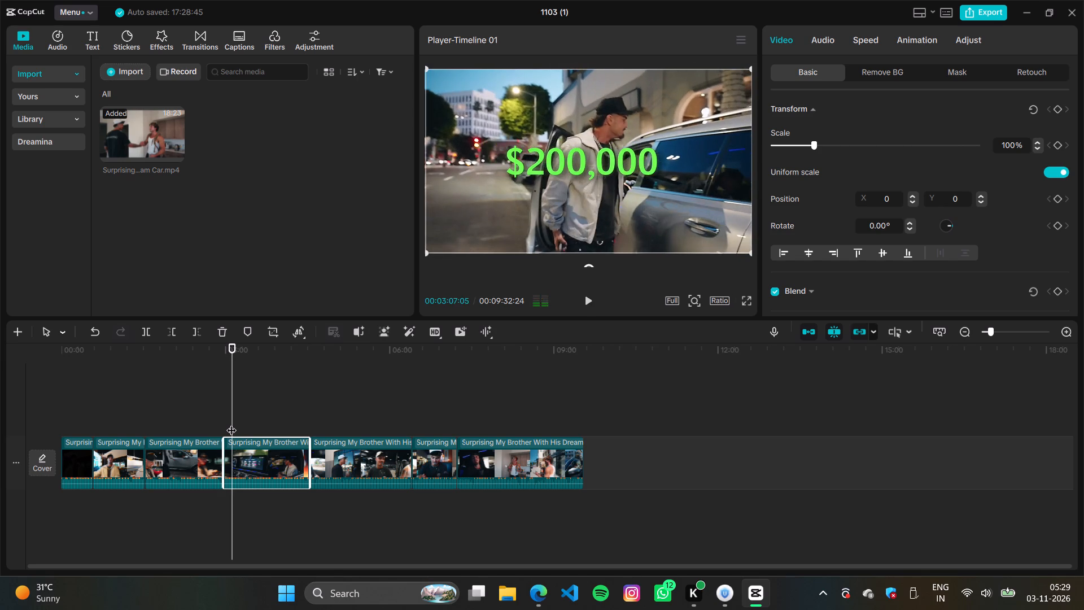
key(space)
key(space)
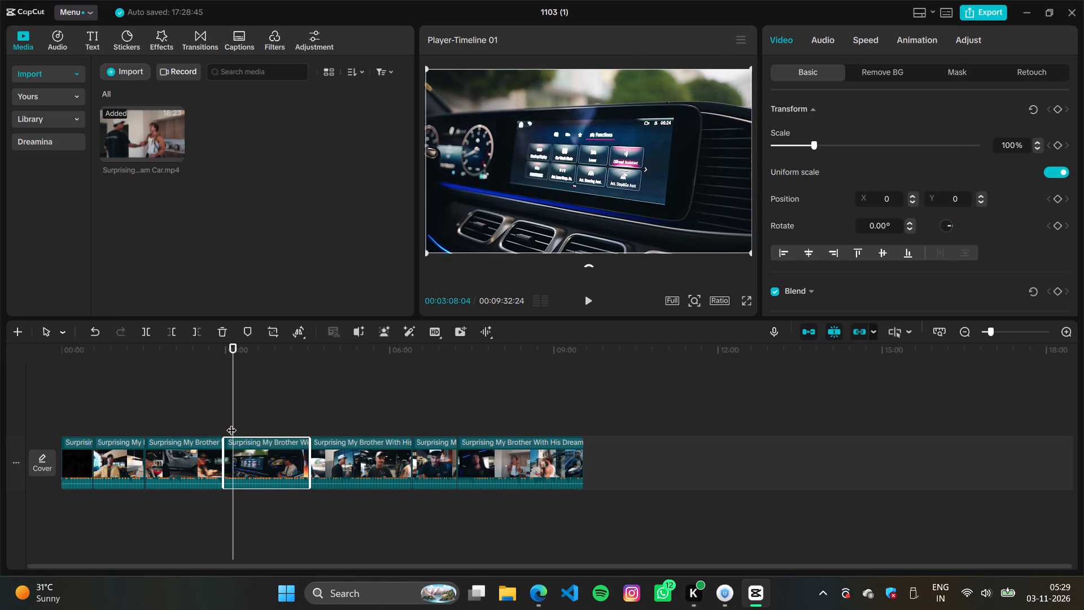
Split the fourth clip at about 00:03:10, where the dashboard screen shot changes to the silver SUV with the "very important test" caption.
key(Left)
key(Left)
key(Left)
key(Right)
key(Right)
key(Right)
key(Right)
key(Right)
key(Right)
key(Right)
key(Right)
key(Right)
key(Right)
key(Right)
key(Right)
key(Right)
key(Right)
key(Right)
key(Right)
key(Right)
key(Right)
key(Right)
key(Right)
key(Right)
key(Right)
key(Right)
key(Right)
key(Right)
key(Right)
key(Right)
key(Right)
key(Right)
key(Right)
key(Right)
key(Right)
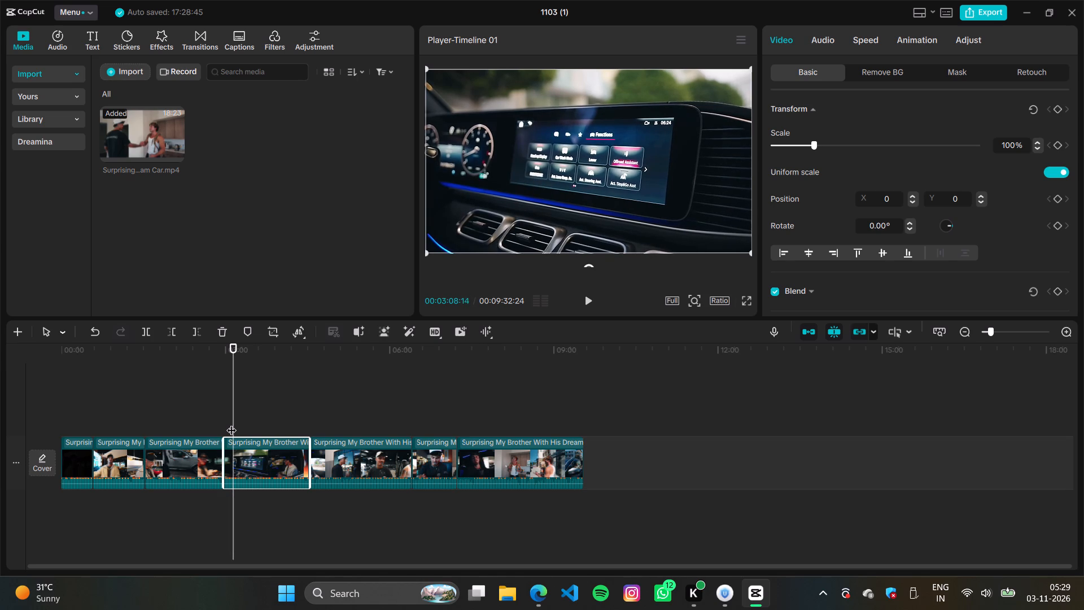
key(Right)
key(Right)
key(Right)
key(Right)
key(Right)
key(Right)
key(Right)
key(Right)
key(Right)
key(Right)
key(Right)
key(Right)
key(Right)
key(Right)
key(Right)
key(Right)
key(Right)
key(Right)
key(Right)
key(Right)
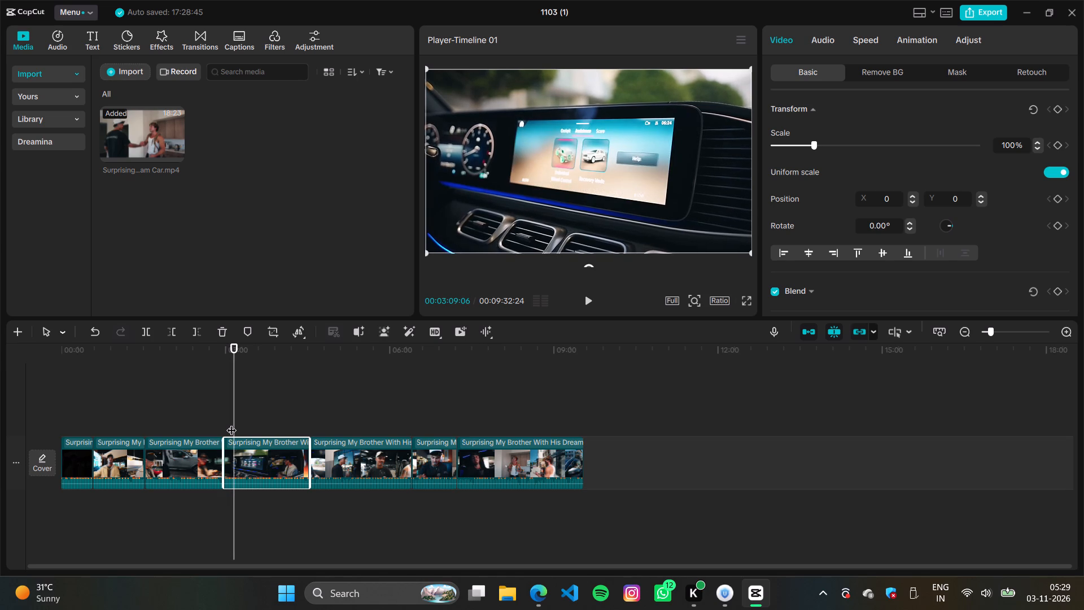
key(Left)
key(Left)
key(Left)
key(Left)
key(Left)
key(Left)
key(Left)
key(Left)
key(Left)
key(Left)
key(Left)
key(Left)
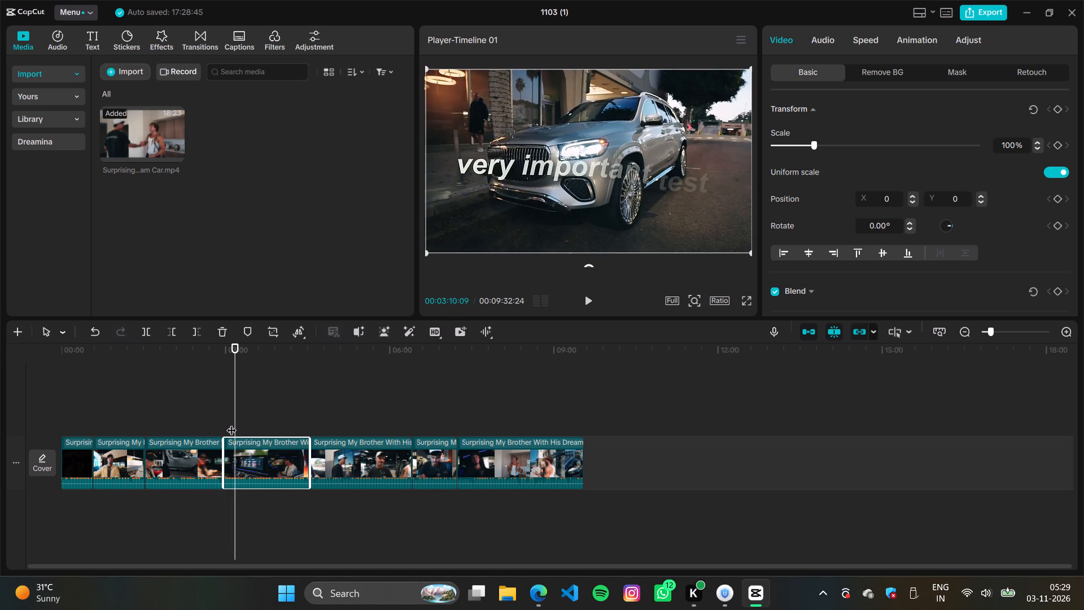
key(ctrl+b)
Play on from the cut at about 00:03:10 and split the clip at about 00:03:17, in the steering-wheel and dashboard shot.
key(Right)
key(Right)
key(Right)
key(Right)
key(Right)
key(Right)
key(Right)
key(Right)
key(Right)
key(Right)
key(Right)
key(Right)
key(Right)
key(Right)
key(Right)
key(Right)
key(Right)
key(Right)
key(Right)
key(Right)
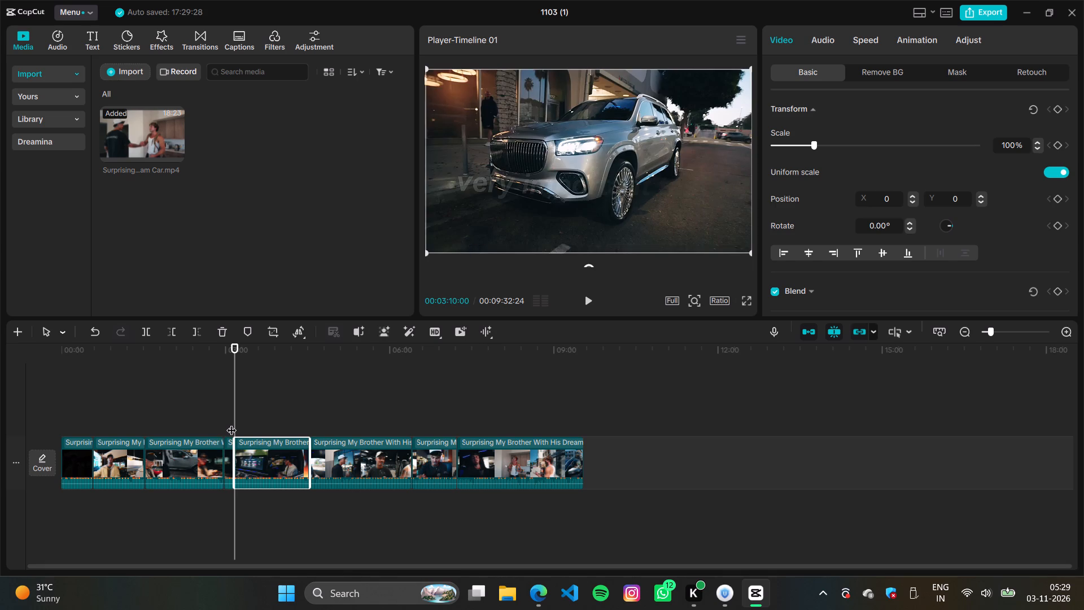
key(space)
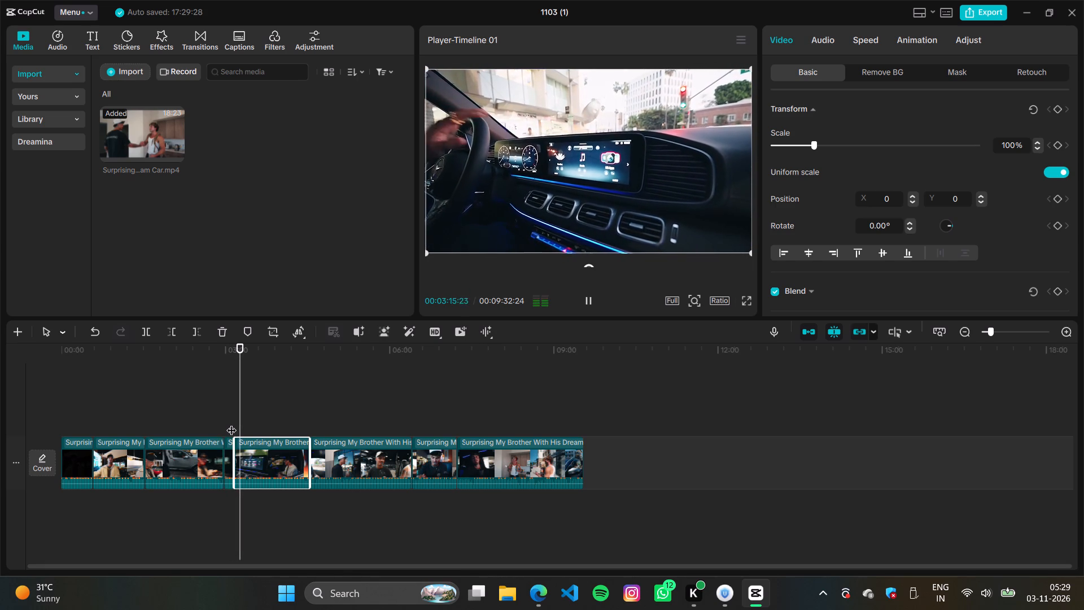
key(space)
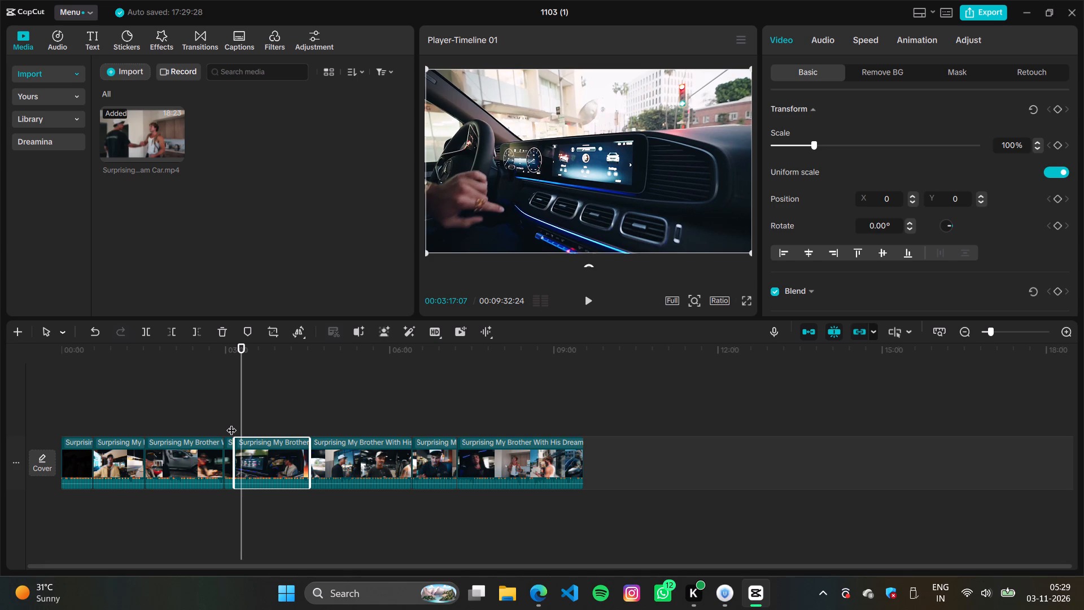
key(ctrl+b)
Delete the short section between the cuts at about 00:03:10 and 00:03:17.
key(Right)
key(Right)
key(Right)
key(Right)
key(Right)
key(Right)
key(Right)
key(Right)
key(Right)
key(Right)
key(Right)
key(Right)
key(Right)
key(Right)
key(Right)
key(Right)
key(Right)
key(Right)
key(Right)
key(Right)
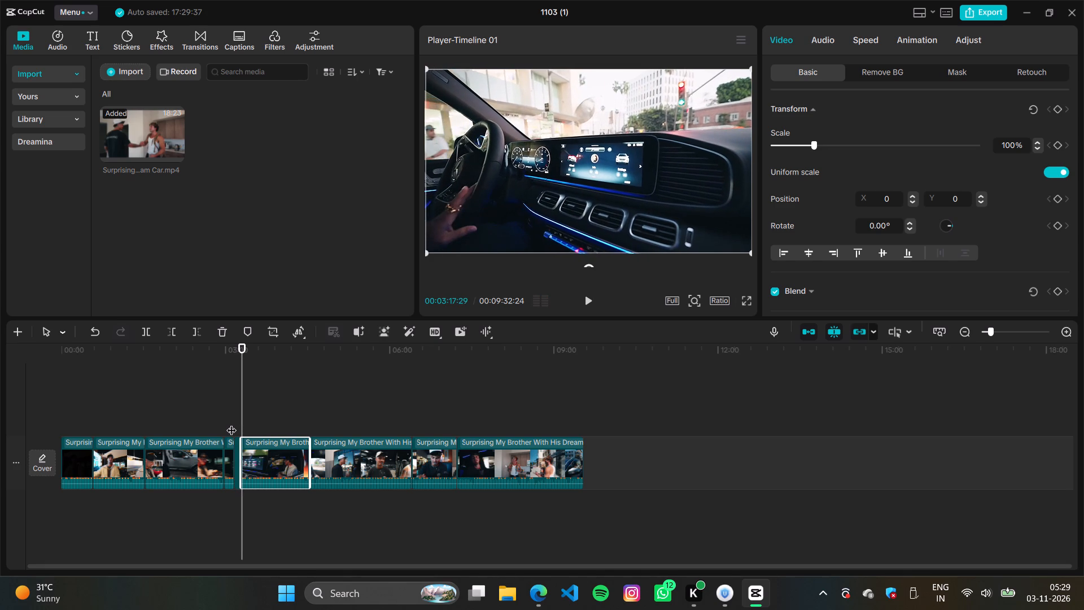
ctrl+scroll(231, 423, up, 5)
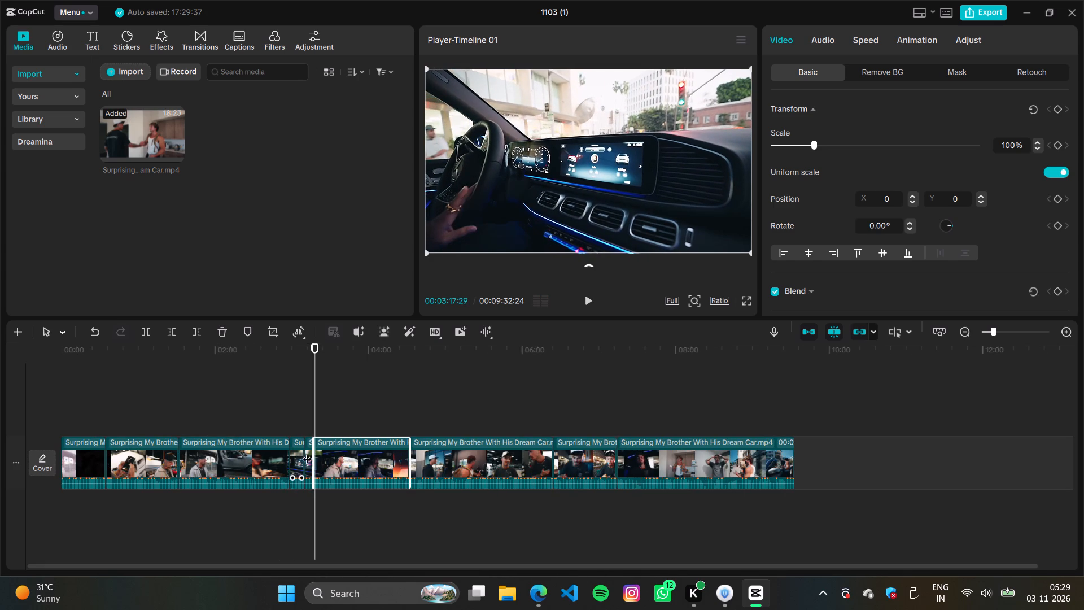
click(309, 444)
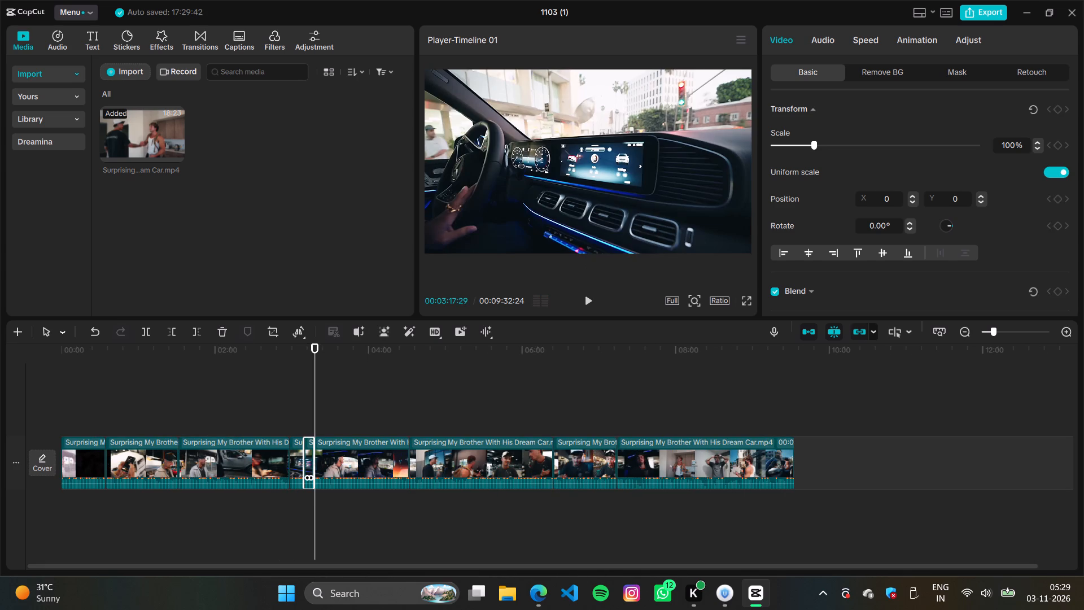
key(BackSpace)
Review the remaining footage from the new join at about 00:03:17, through the in-car shots to the street and restaurant scenes.
key(space)
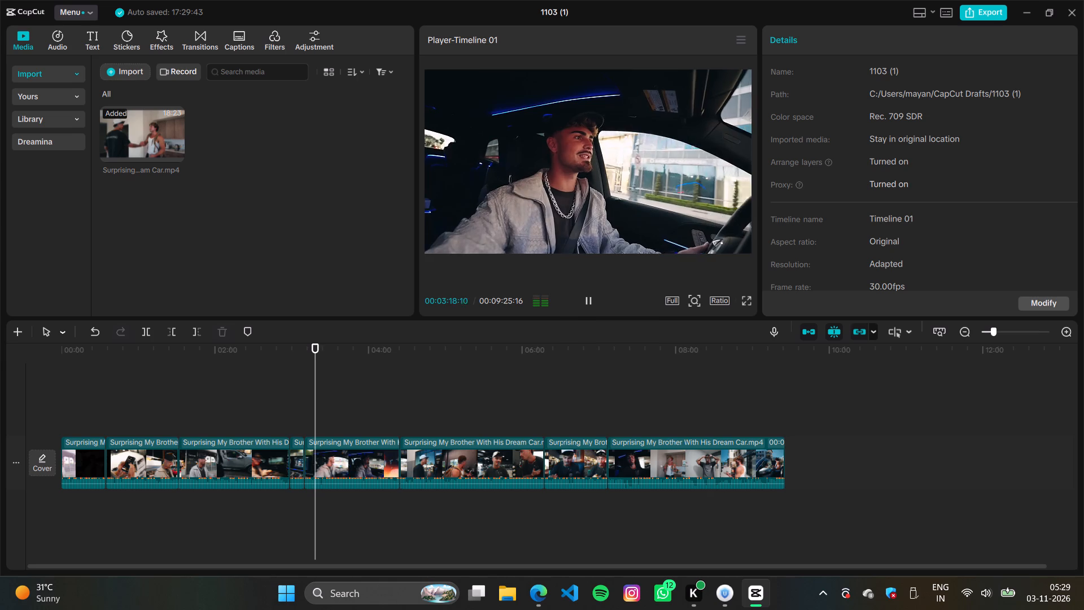
drag(319, 408, 316, 408)
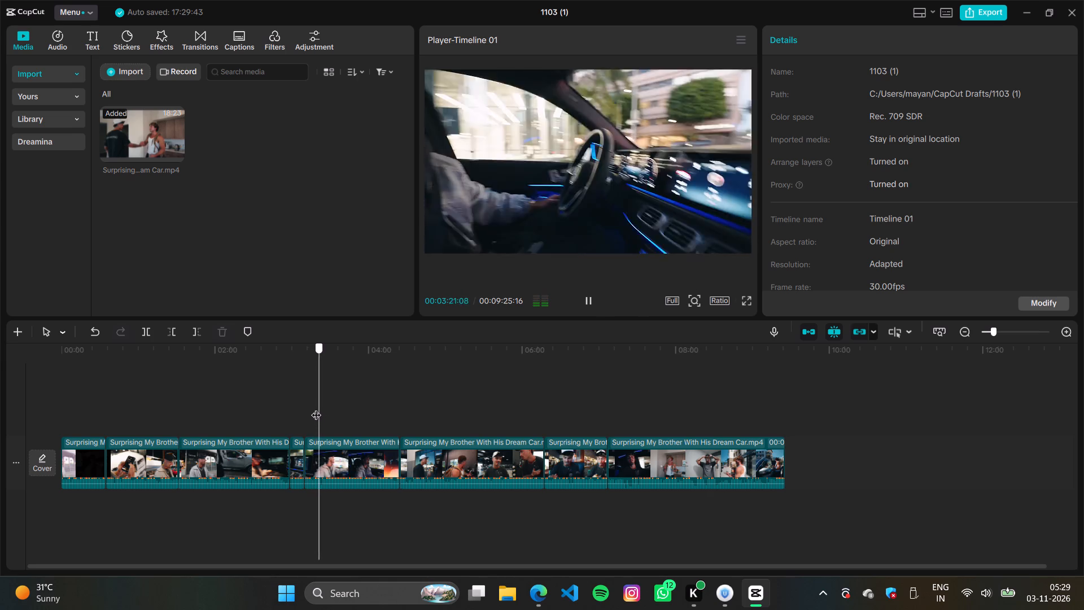
drag(316, 408, 334, 411)
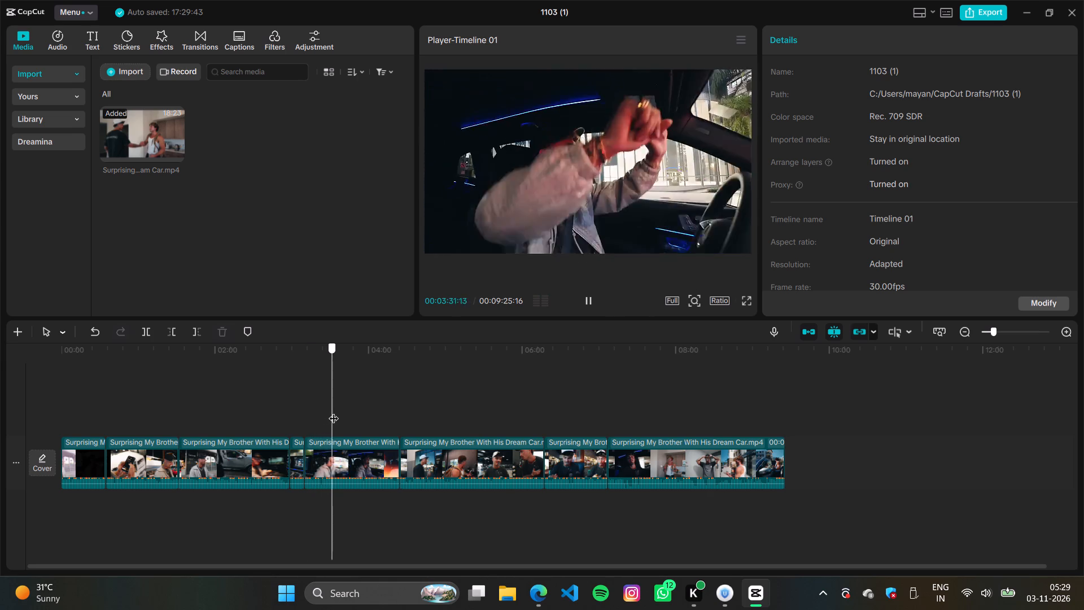
drag(334, 411, 383, 419)
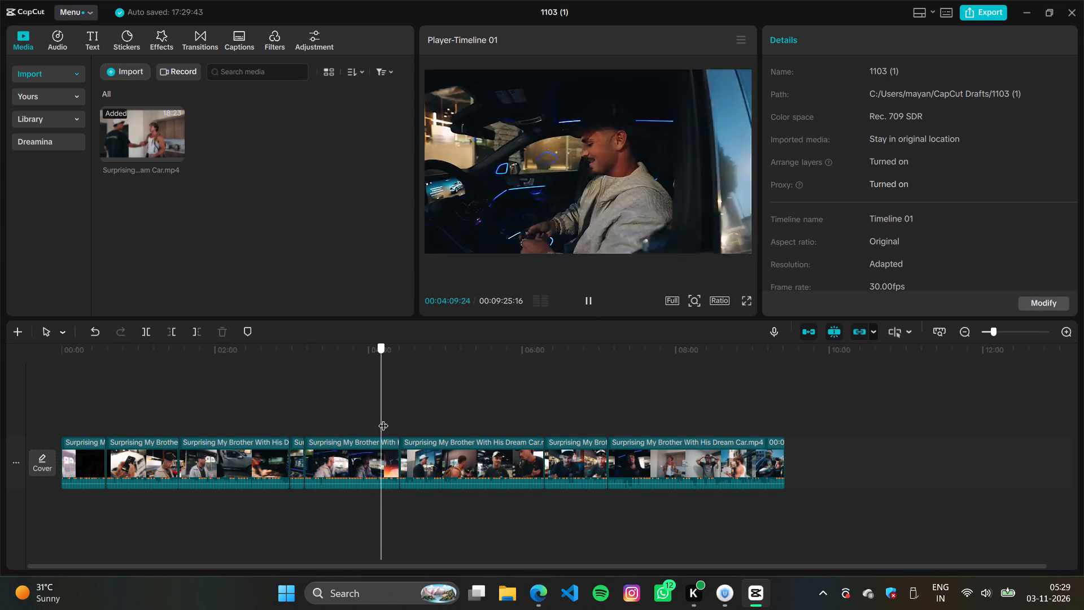
drag(383, 419, 427, 426)
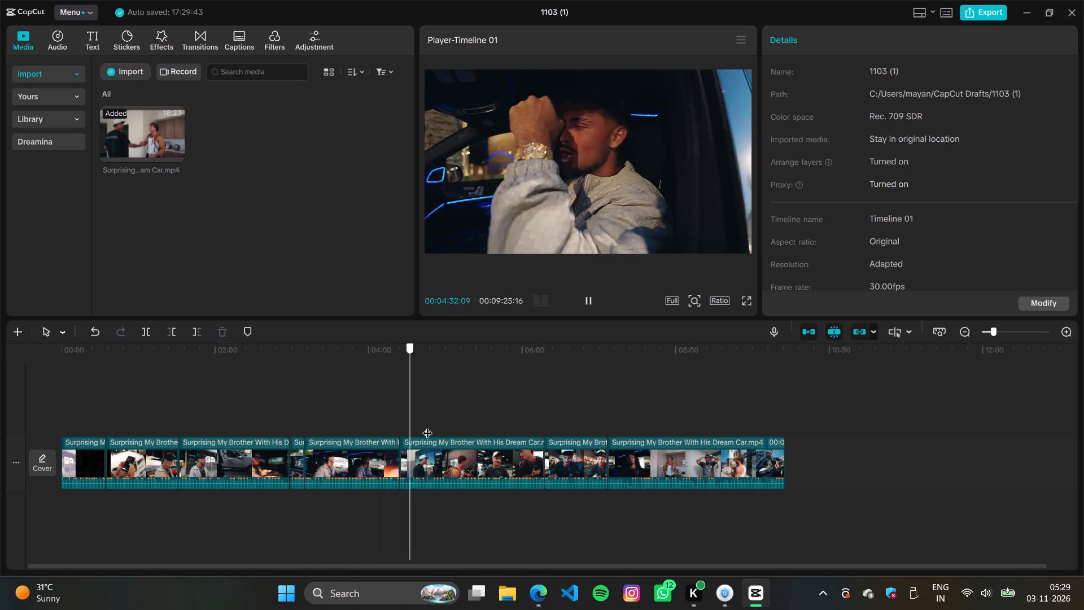
drag(427, 426, 635, 447)
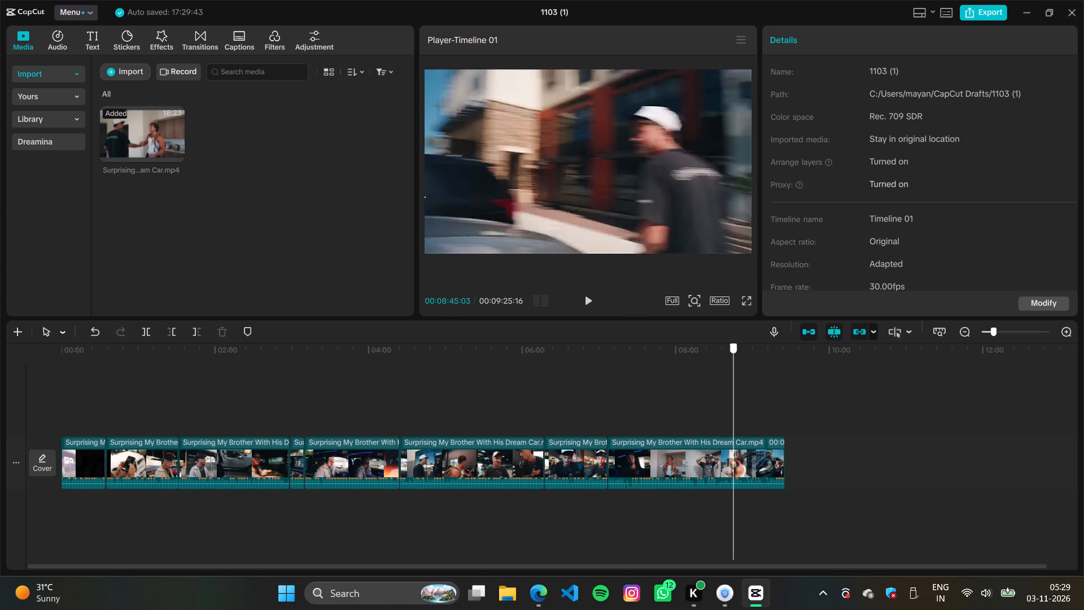
drag(635, 447, 552, 452)
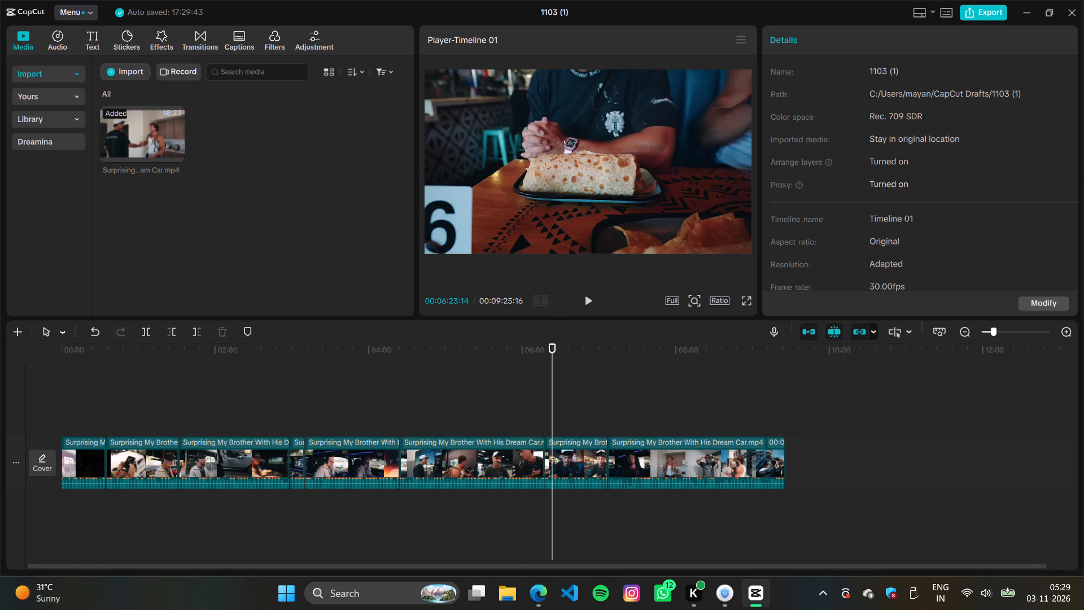
Export the edited video 1103 (1) as a 4K H.264 mp4 at 30 fps.
click(973, 8)
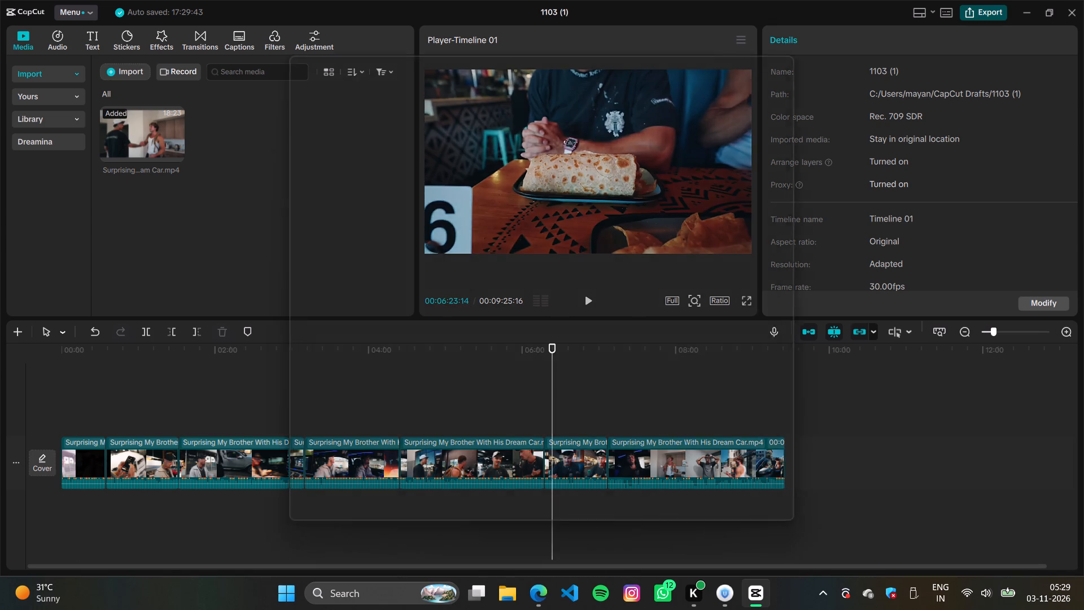
click(696, 501)
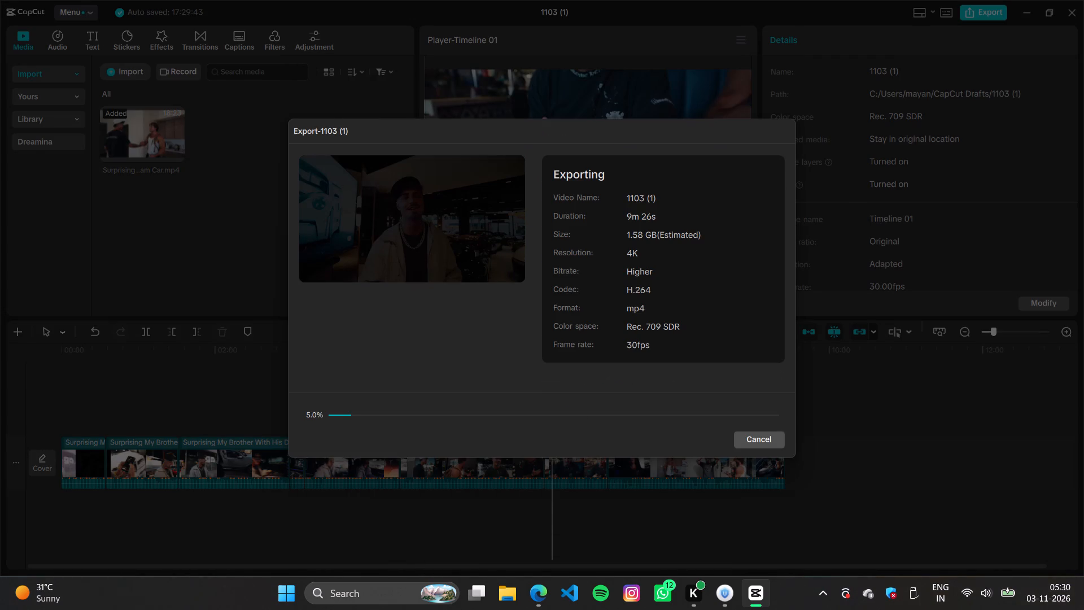
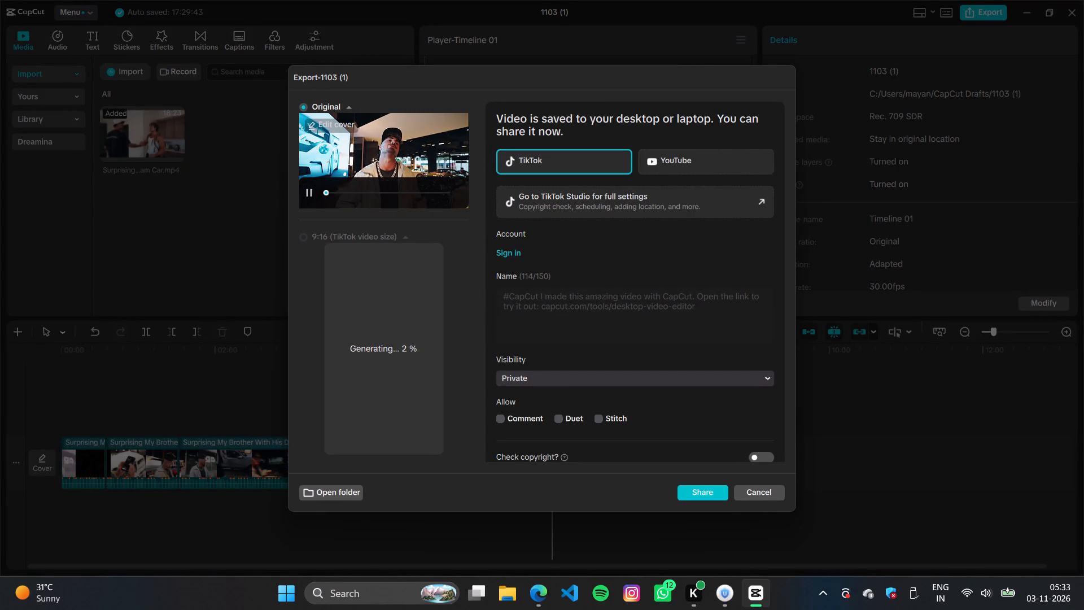
Close the finished export and delete all the car-surprise clips from the timeline.
click(762, 495)
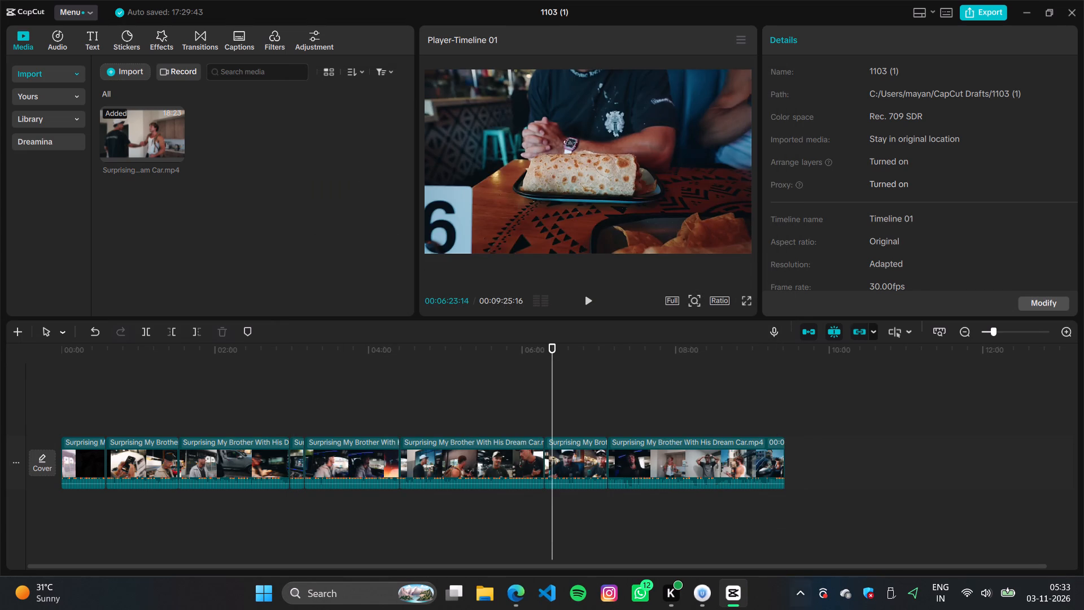
drag(831, 478, 0, 422)
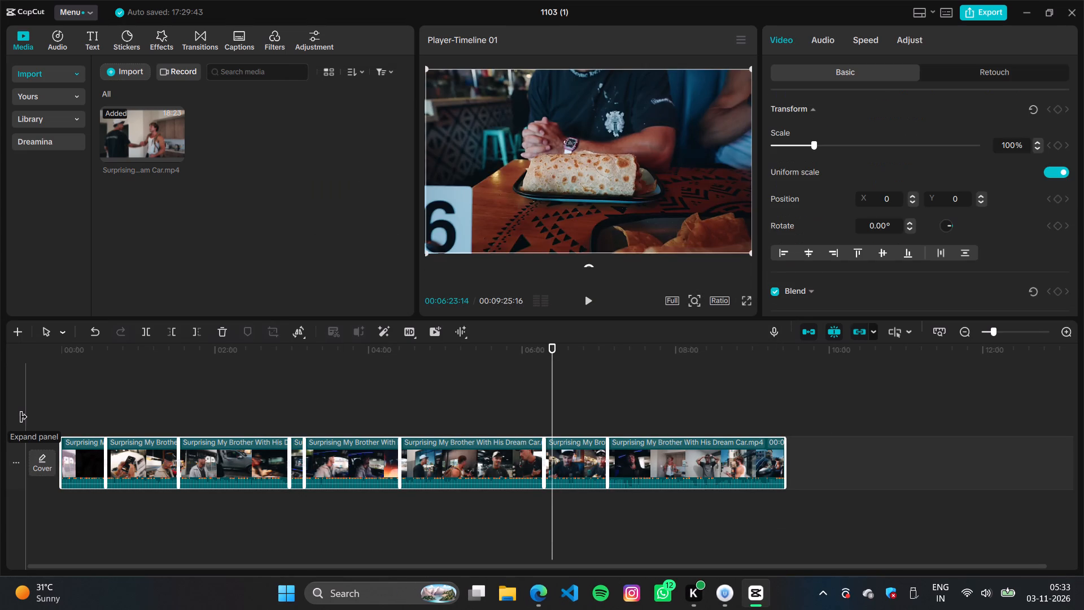
key(BackSpace)
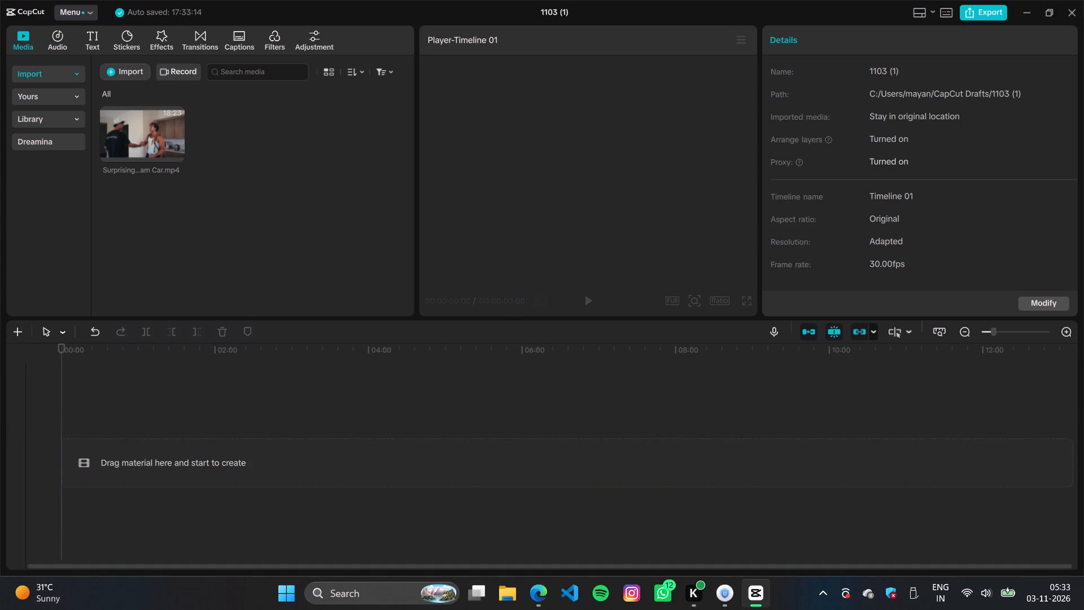
Remove the car-surprise video from the project's imported media.
click(161, 136)
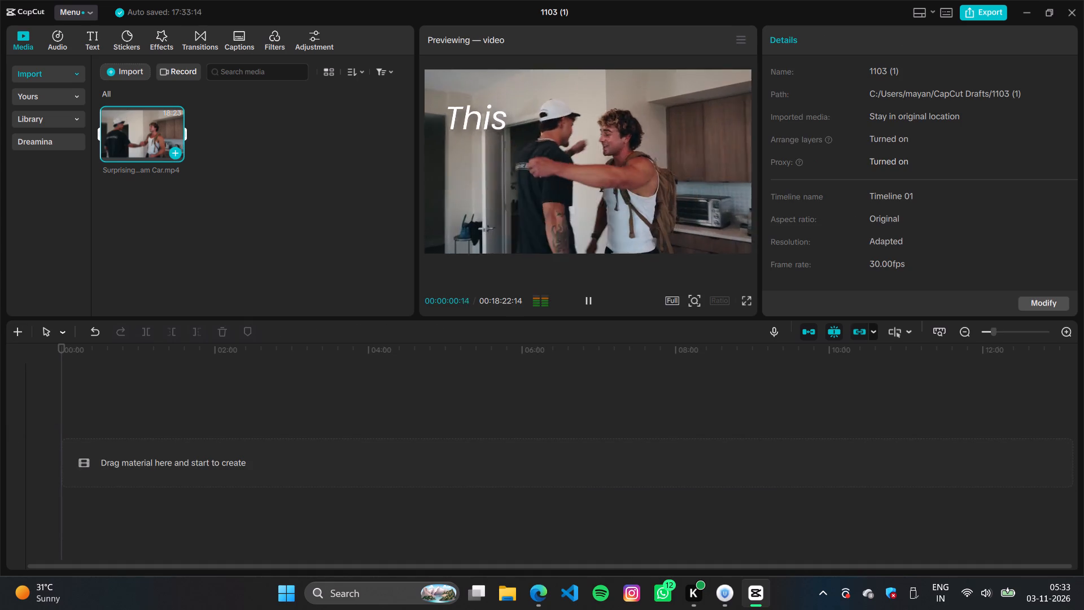
key(BackSpace)
Import the video 48 Hours In NYC As A Multi Millionaire With Loe Shimmy from Downloads and add it to the timeline.
click(175, 155)
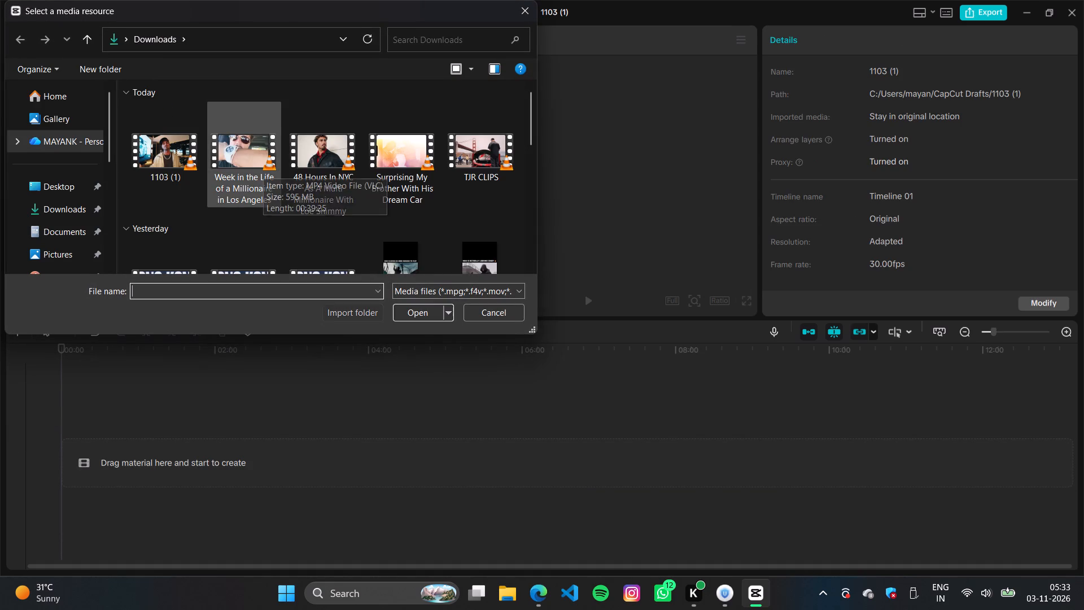
click(327, 158)
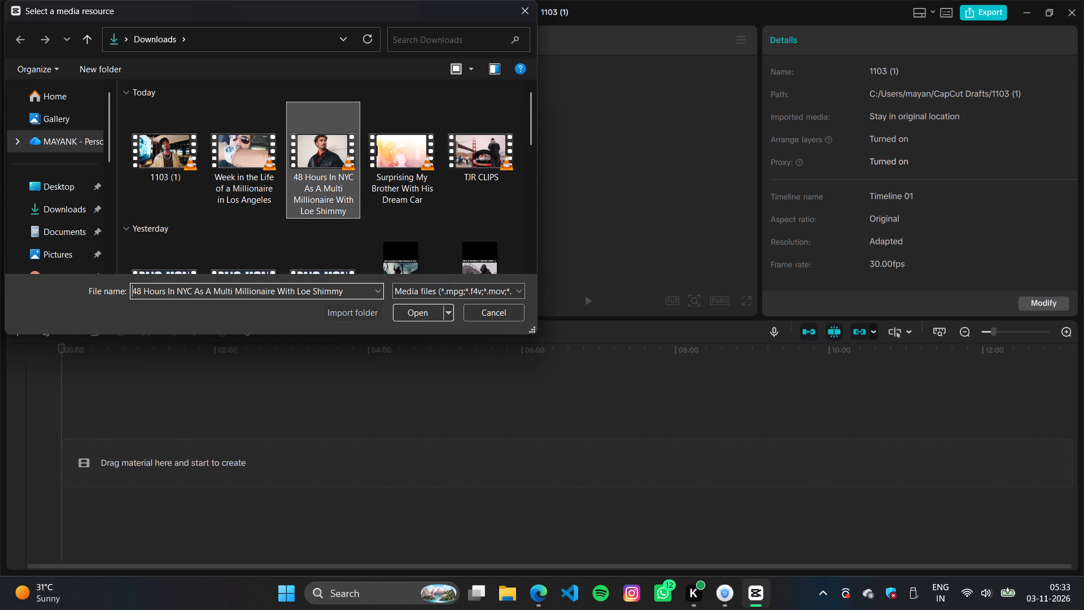
click(430, 308)
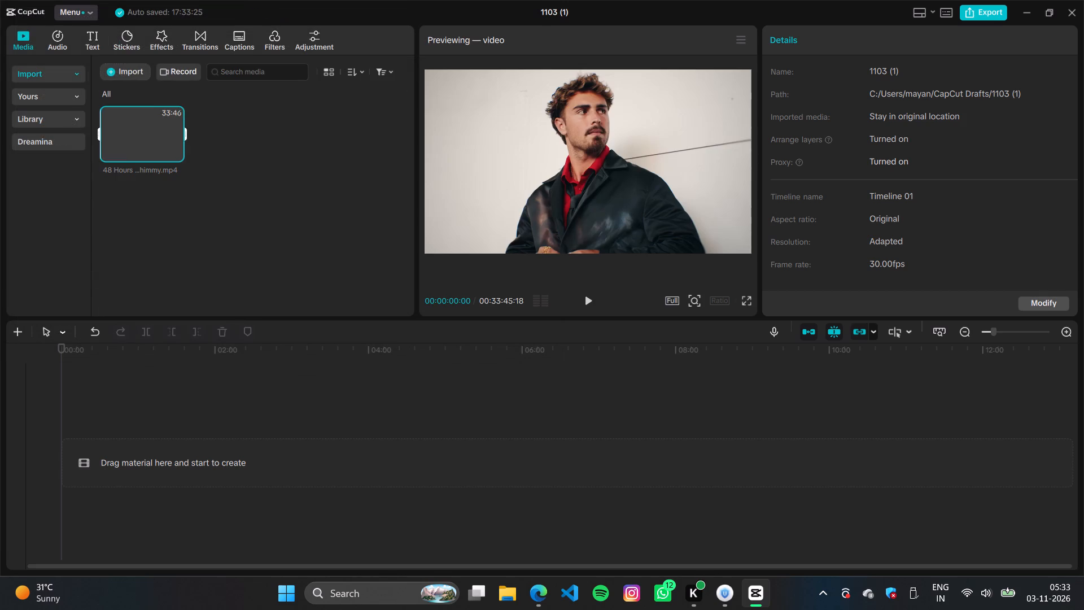
click(175, 152)
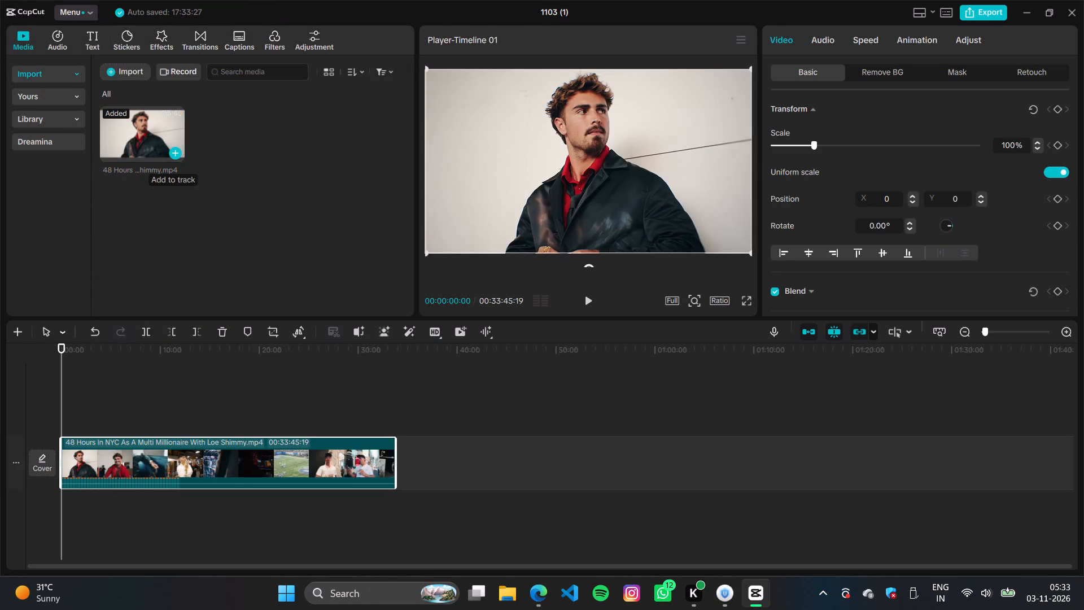
Review the opening minutes of the new video, from the intro montage through the street talk to the clothing studio scene.
ctrl+scroll(154, 153, up, 7)
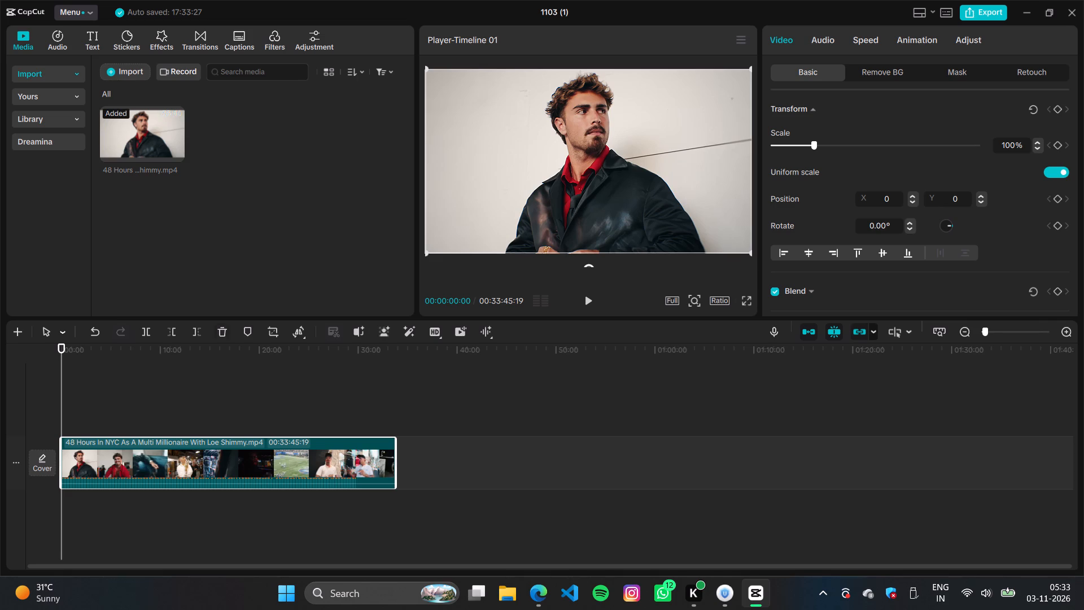
ctrl+scroll(195, 430, up, 8)
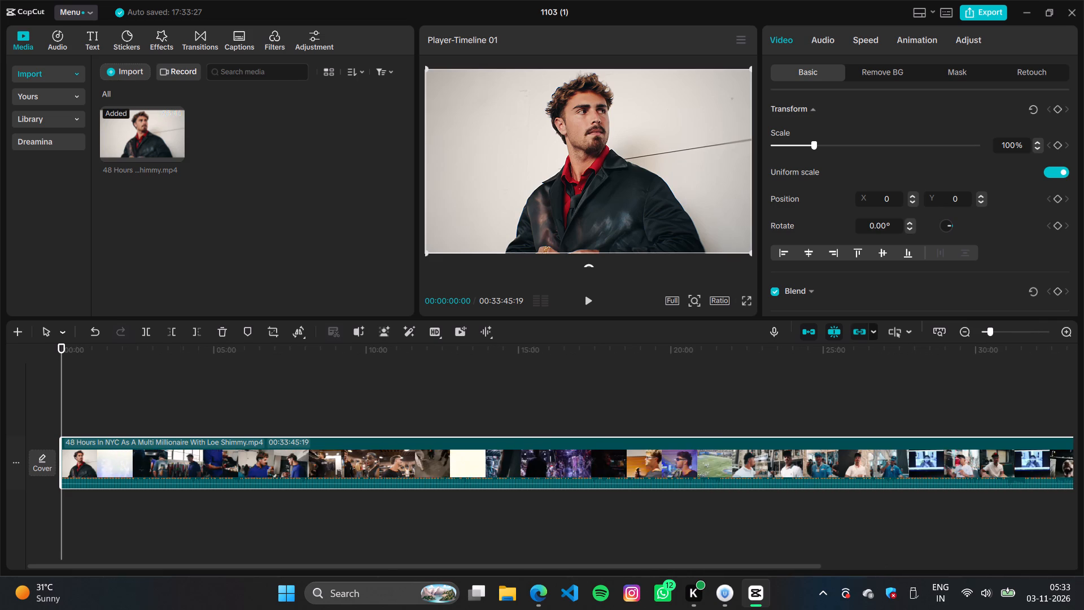
ctrl+scroll(195, 430, down, 1)
ctrl+scroll(195, 430, up, 1)
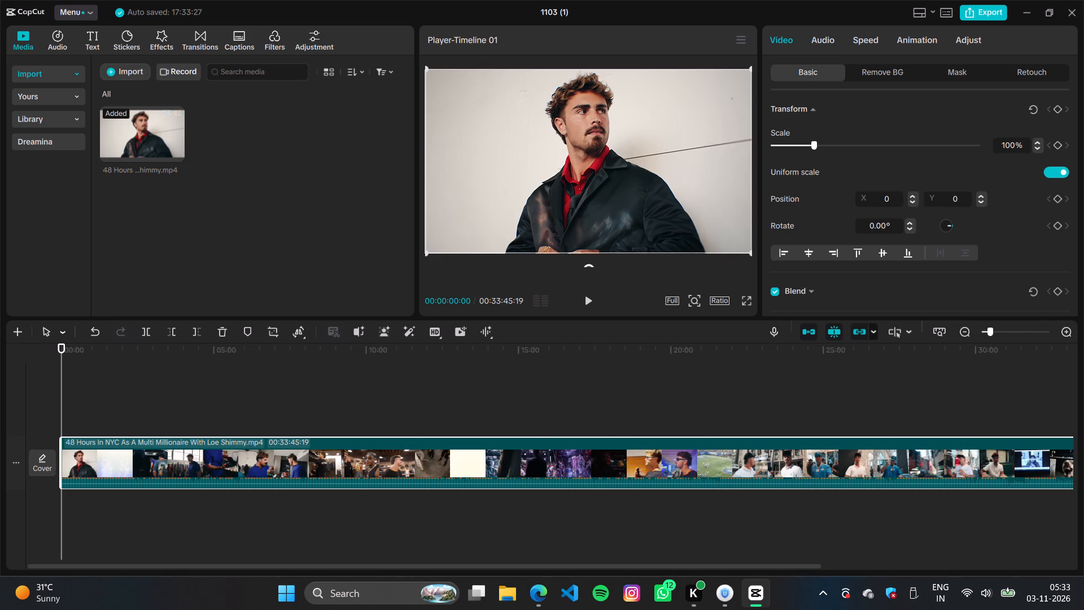
key(space)
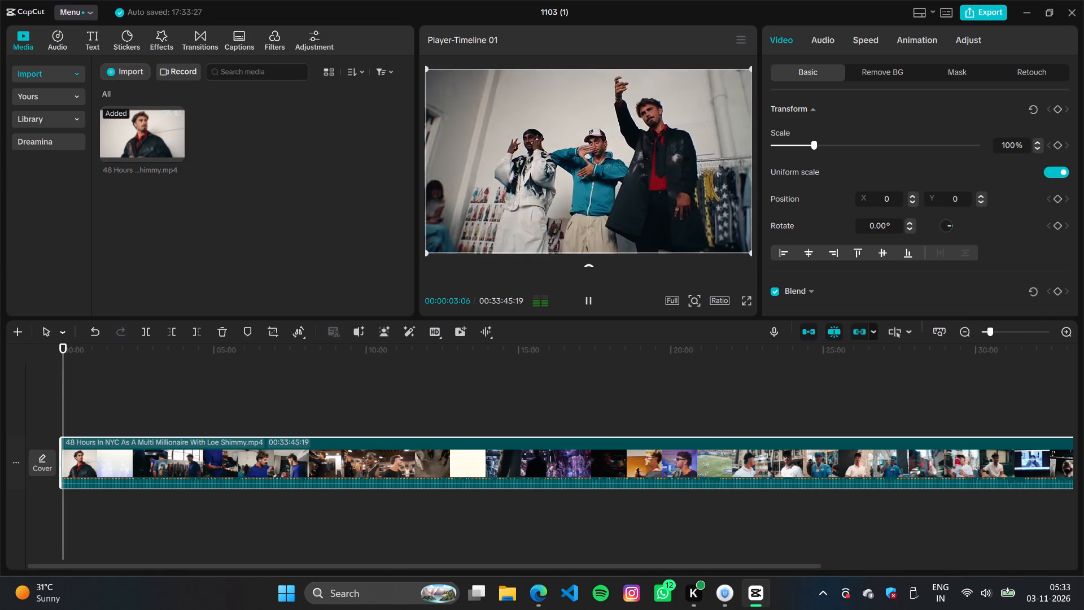
drag(65, 390, 100, 395)
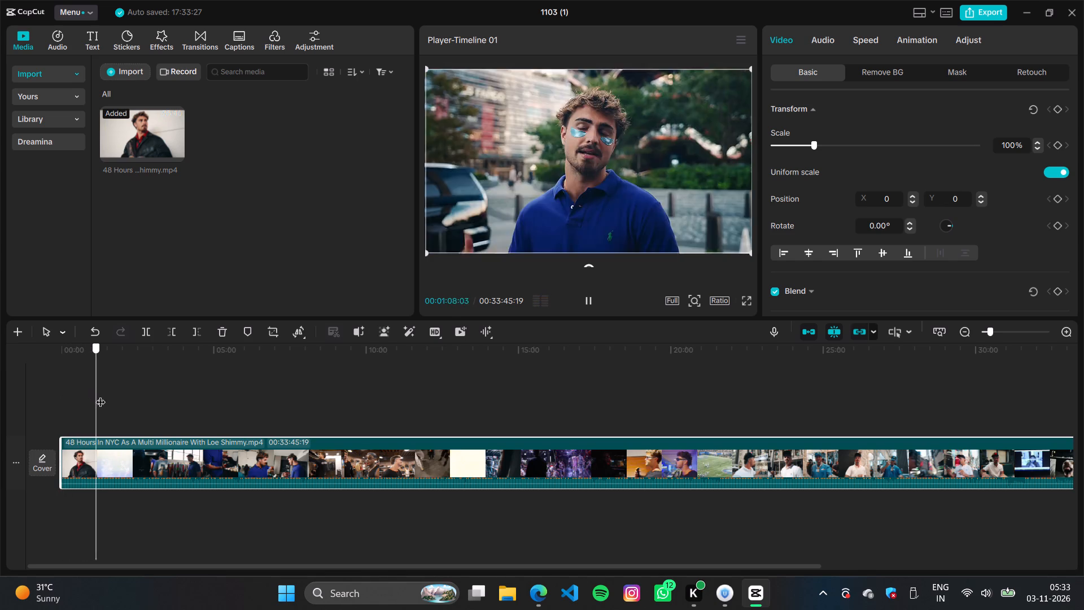
drag(100, 395, 72, 399)
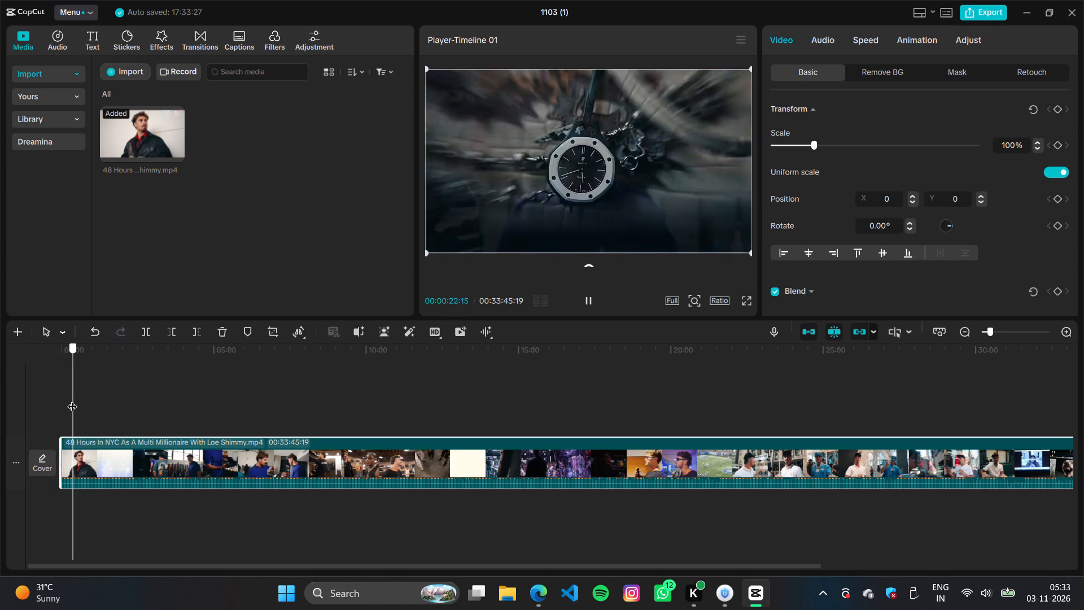
drag(72, 399, 70, 398)
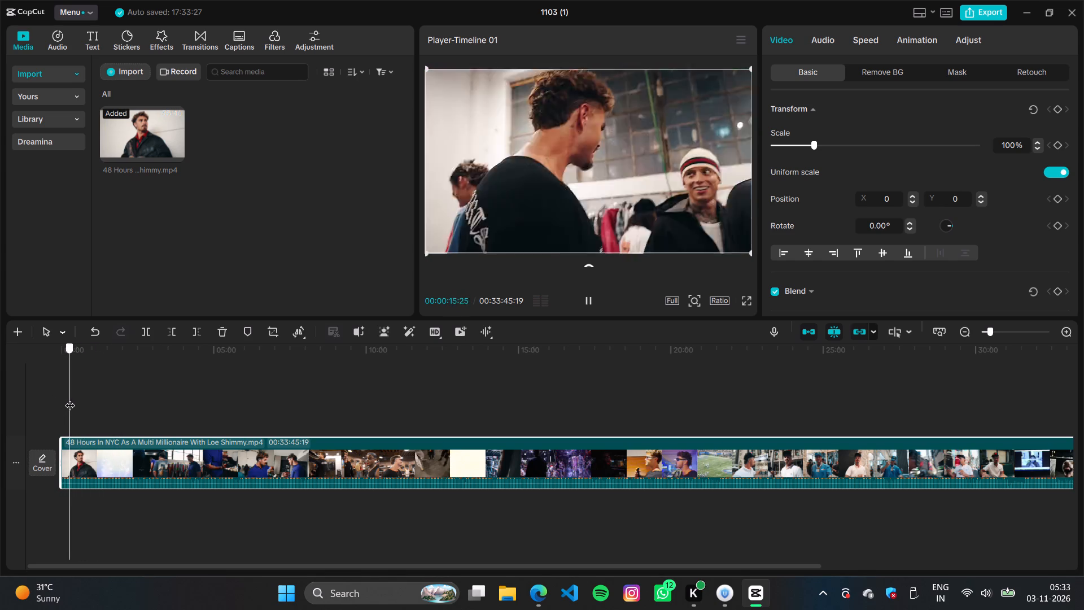
drag(70, 398, 71, 398)
key(space)
key(space)
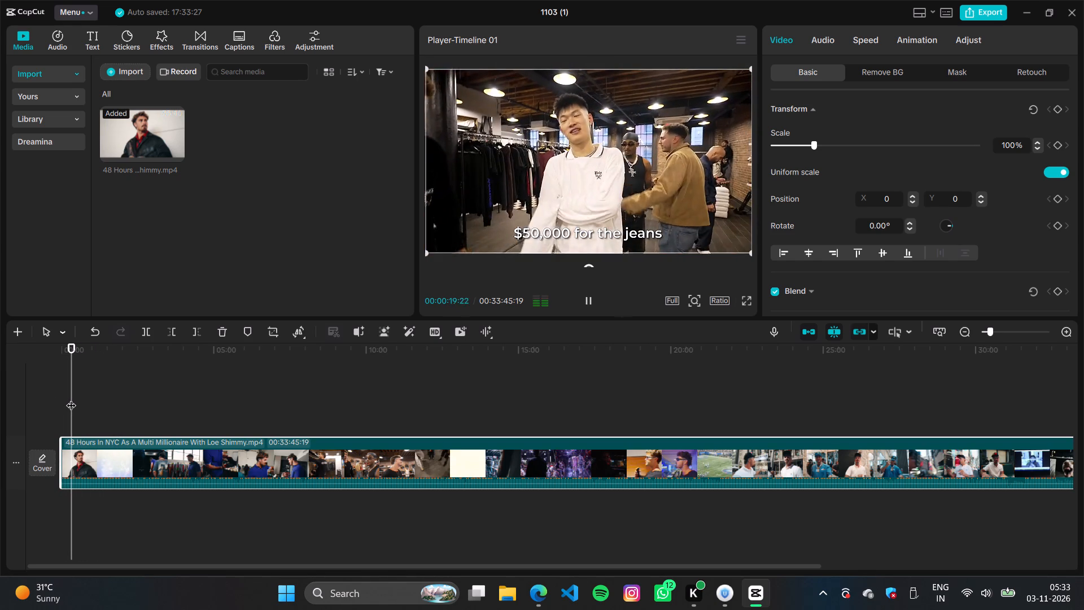
drag(73, 385, 68, 384)
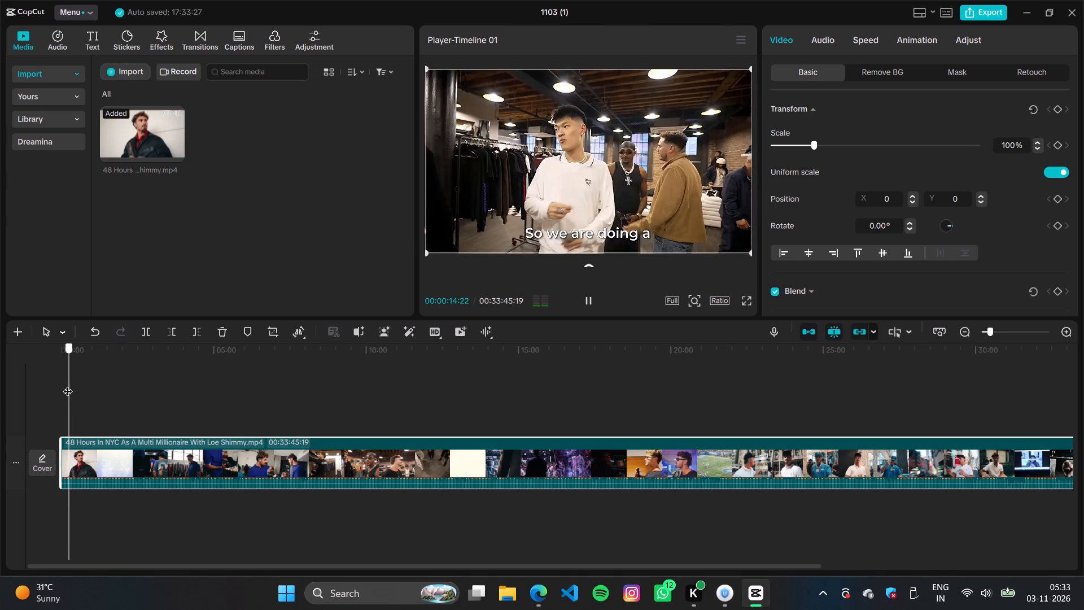
drag(68, 384, 62, 384)
key(space)
key(space)
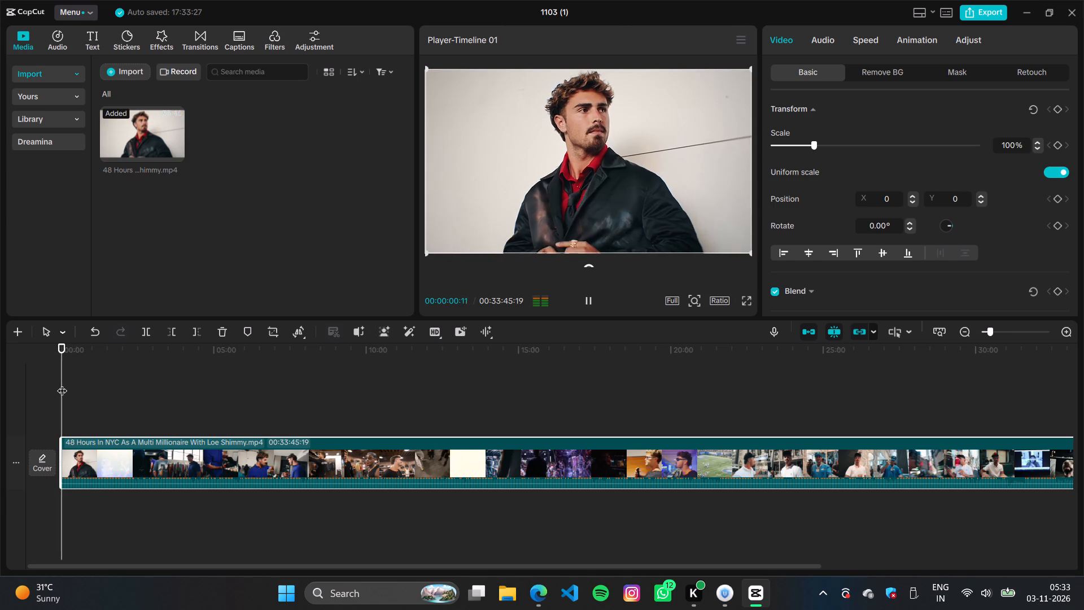
drag(62, 384, 78, 385)
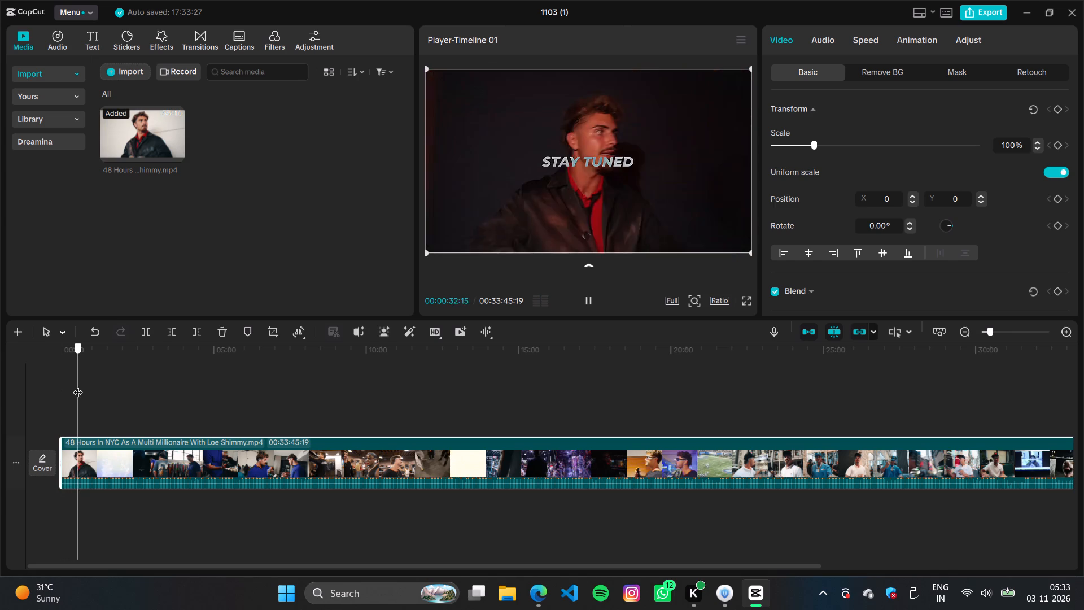
drag(78, 385, 98, 390)
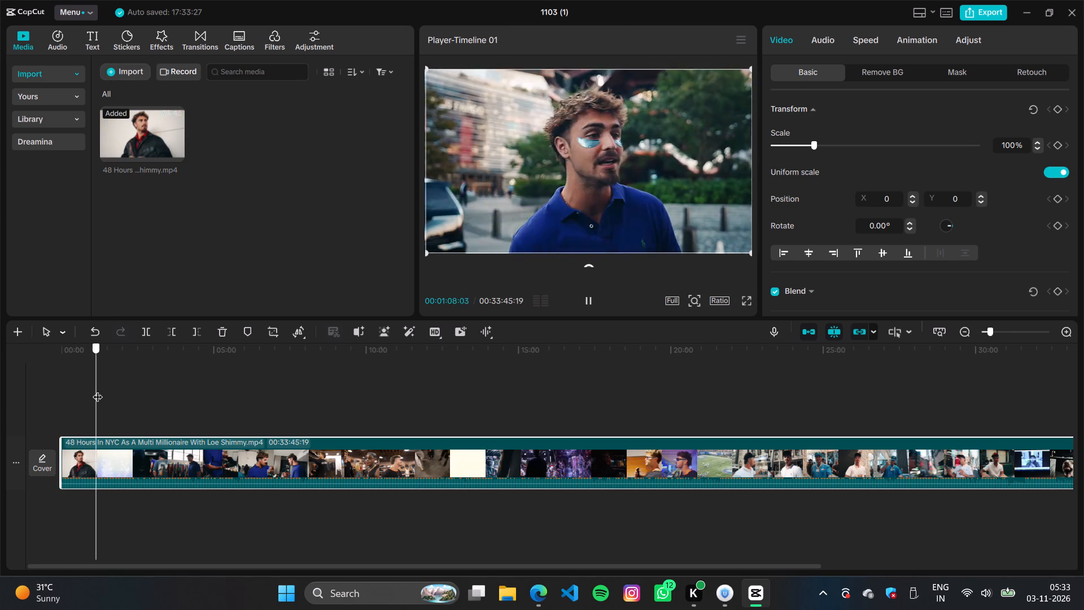
drag(98, 390, 116, 395)
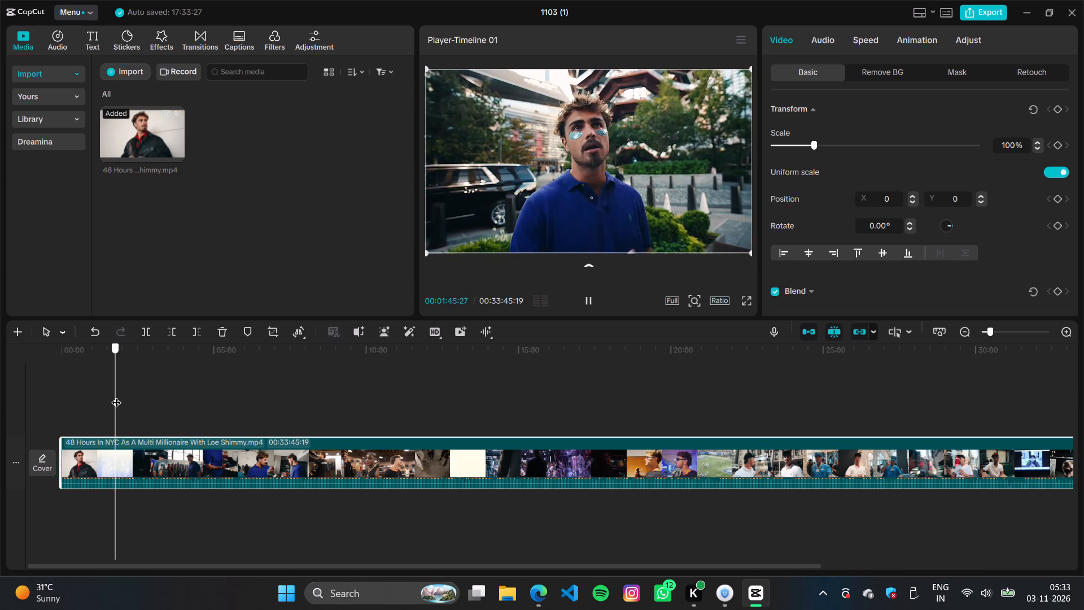
drag(116, 395, 86, 391)
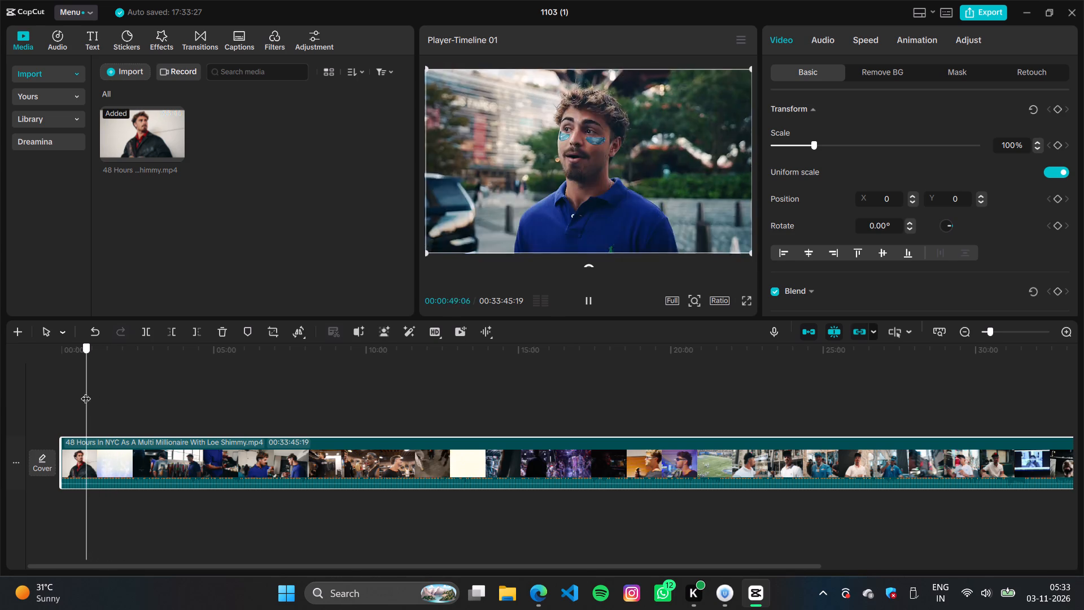
drag(86, 391, 174, 398)
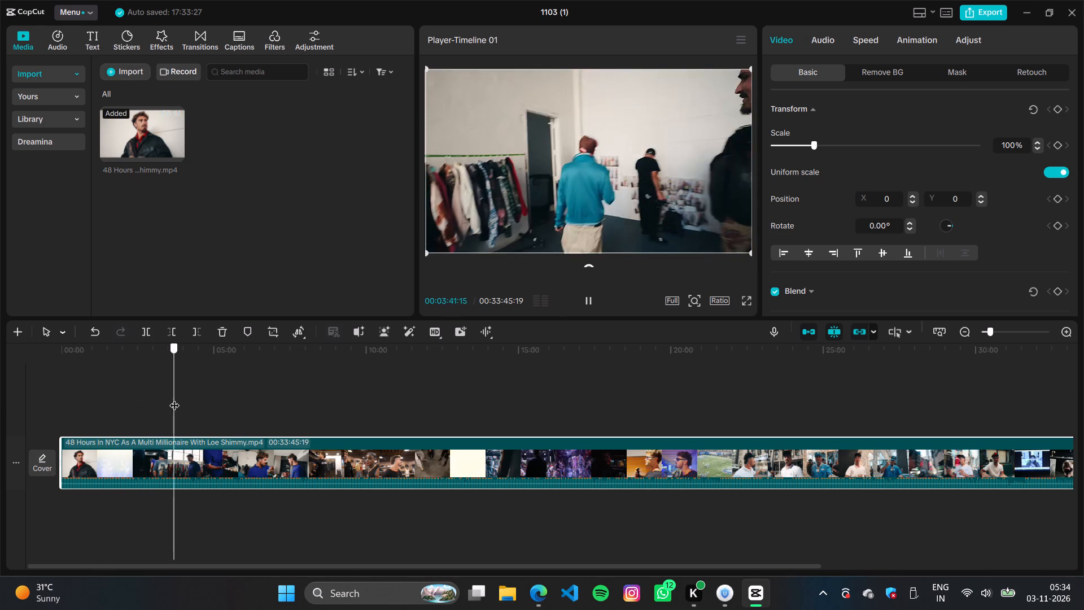
drag(174, 398, 59, 392)
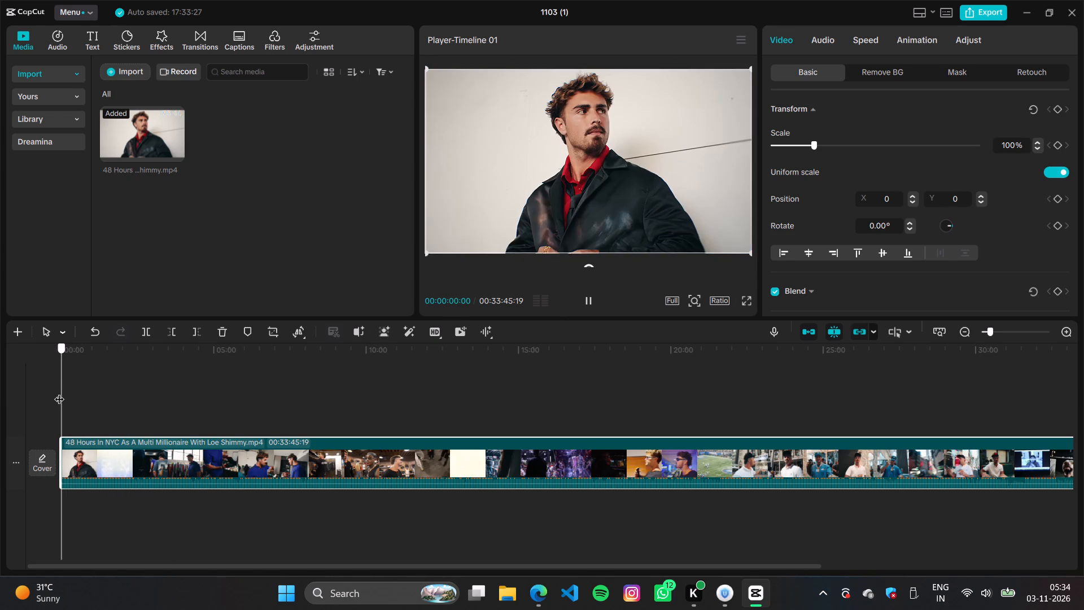
Play through the intro and split the clip at about 00:00:30:22, just before the STAY TUNED title in the dark red-lit shot.
drag(59, 392, 69, 393)
key(space)
key(space)
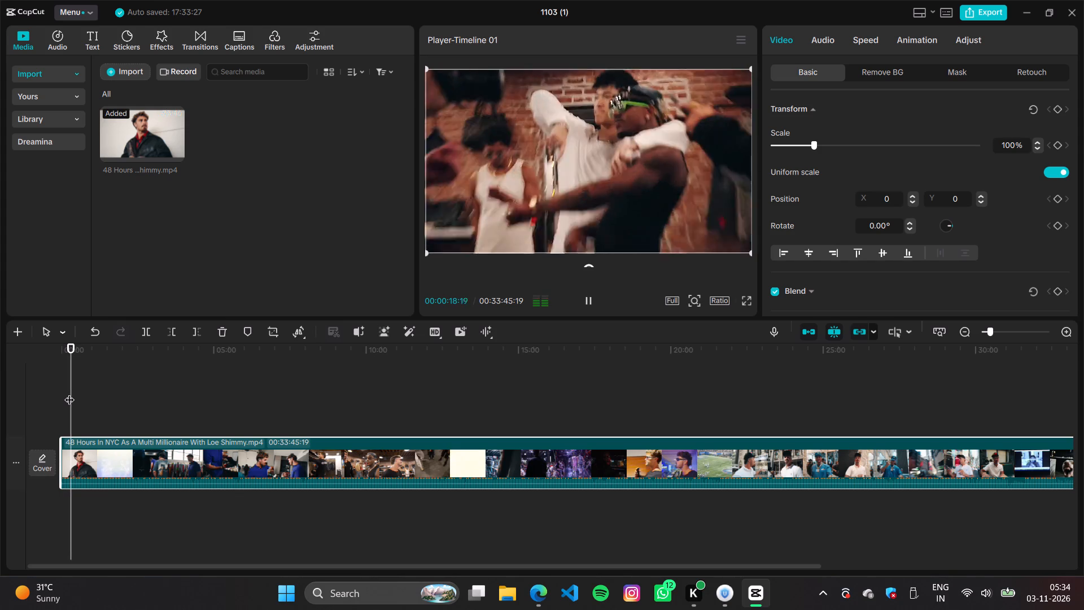
key(space)
key(space)
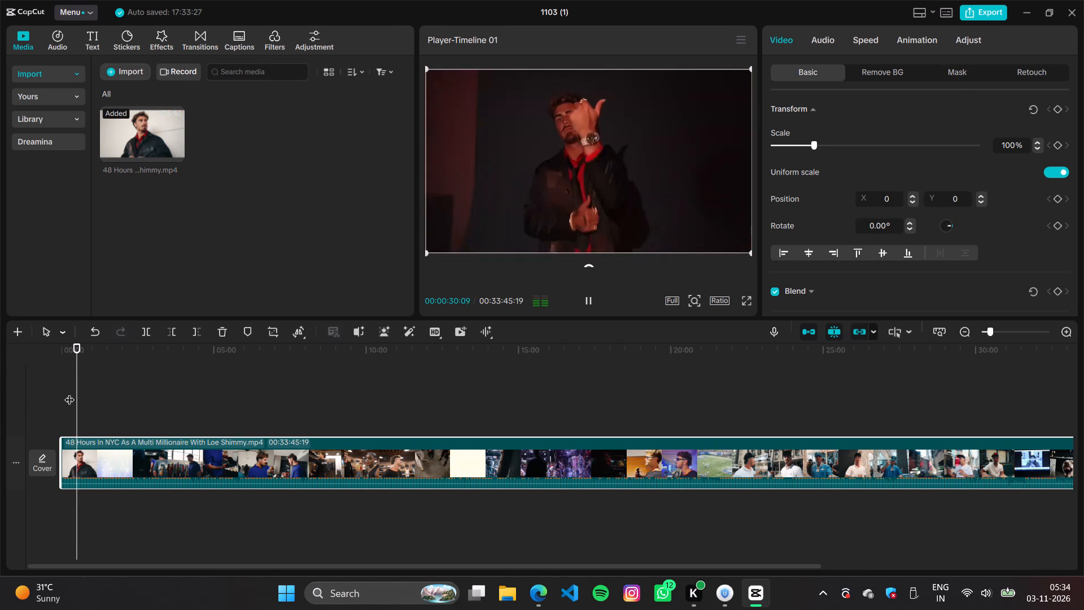
key(space)
key(space)
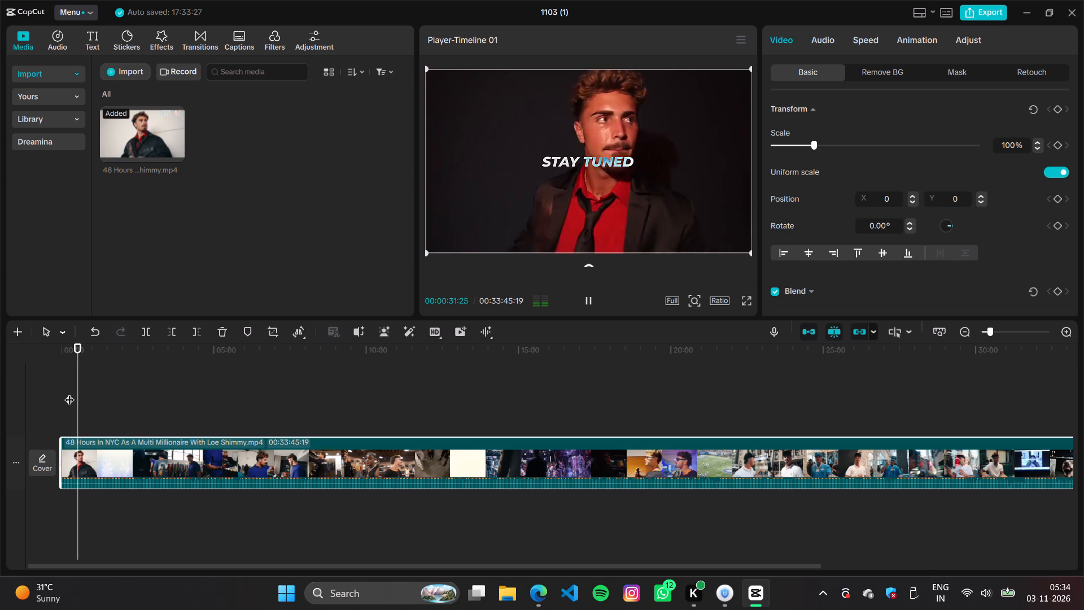
key(space)
key(space)
key(space)
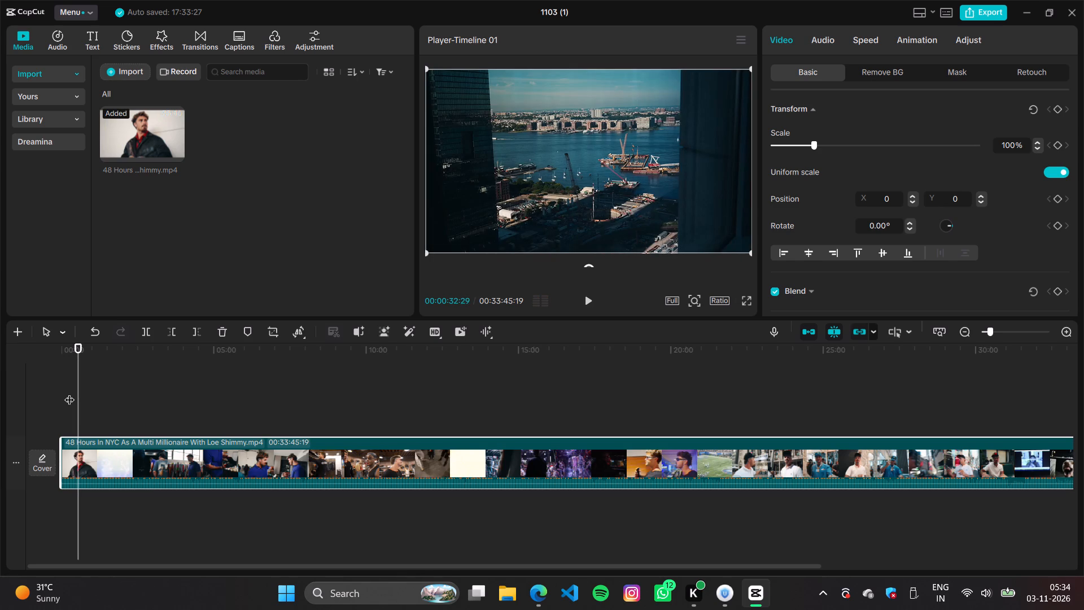
key(Left)
key(Left)
key(Left)
key(Left)
key(Left)
key(Left)
key(Left)
key(Left)
key(Left)
key(Left)
key(Left)
key(Left)
key(Left)
key(Left)
key(Left)
key(Left)
key(Left)
key(Left)
key(Left)
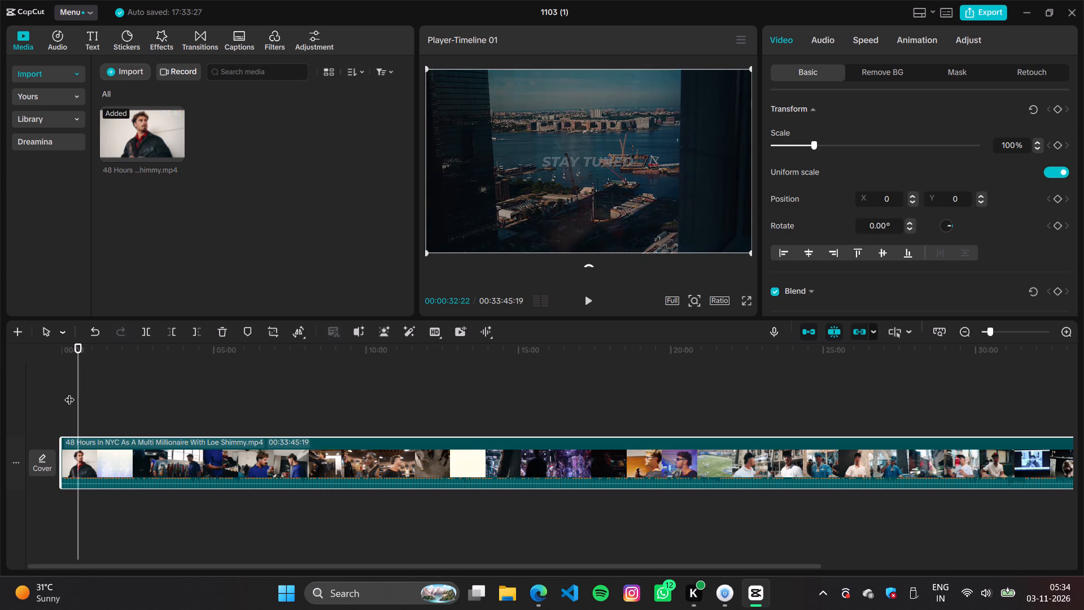
key(Left)
key(Left)
key(Left)
key(Left)
key(Left)
key(Left)
key(Left)
key(Left)
key(Left)
key(Left)
key(Left)
key(Left)
key(Left)
key(Left)
key(Left)
key(Left)
key(Left)
key(Left)
key(Left)
key(Left)
key(Left)
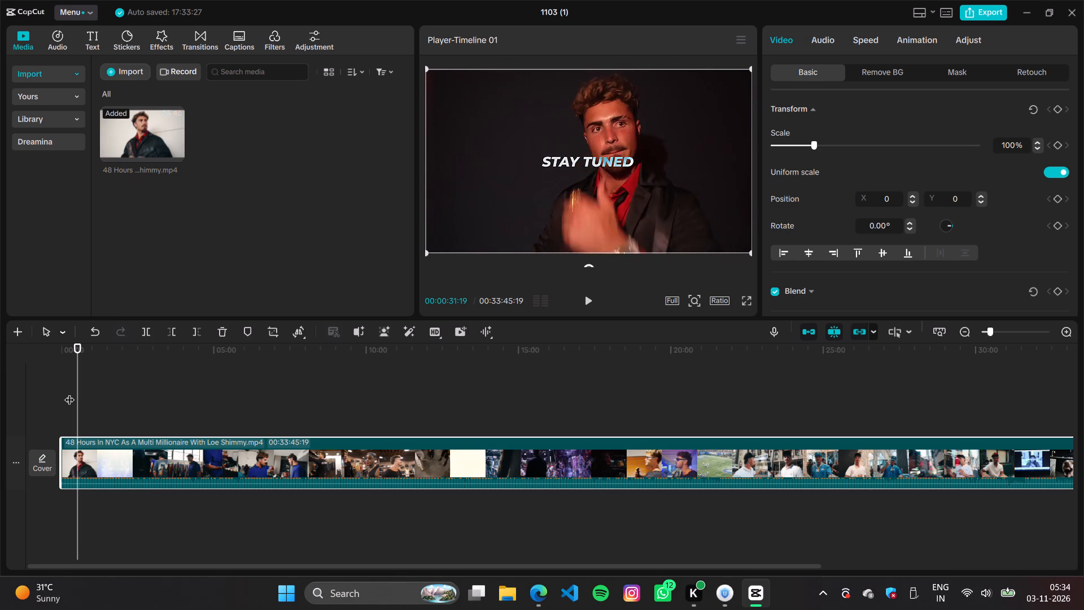
key(Left)
key(Left)
key(Left)
key(Left)
key(Left)
key(Left)
key(Left)
key(Left)
key(Left)
key(Left)
key(Left)
key(Left)
key(Left)
key(Left)
key(Left)
key(Left)
key(Left)
key(Left)
key(Left)
key(Left)
key(Left)
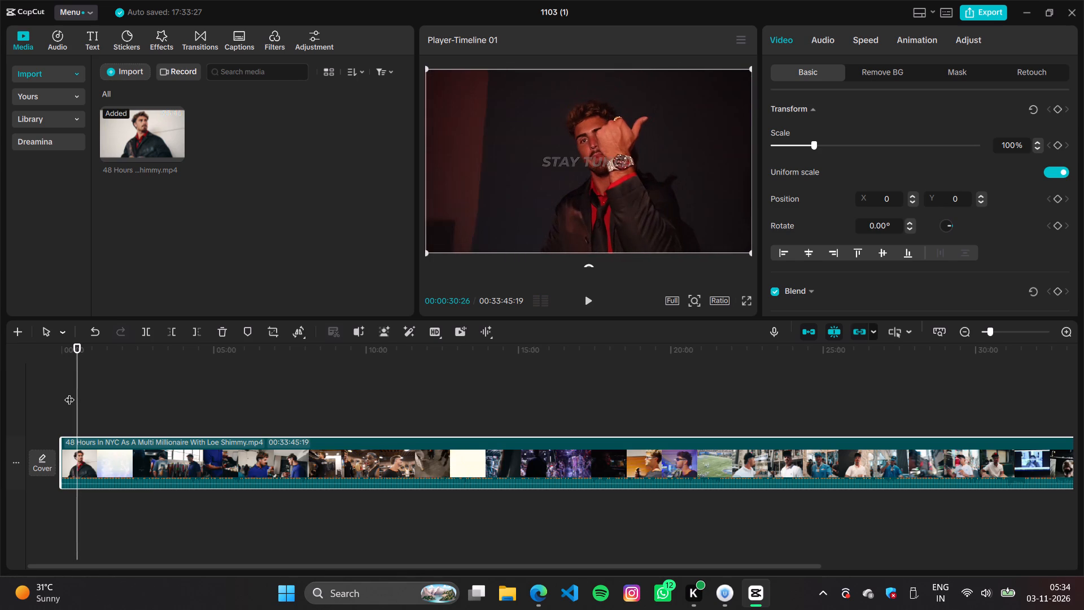
key(Left)
key(Left)
key(Left)
key(Left)
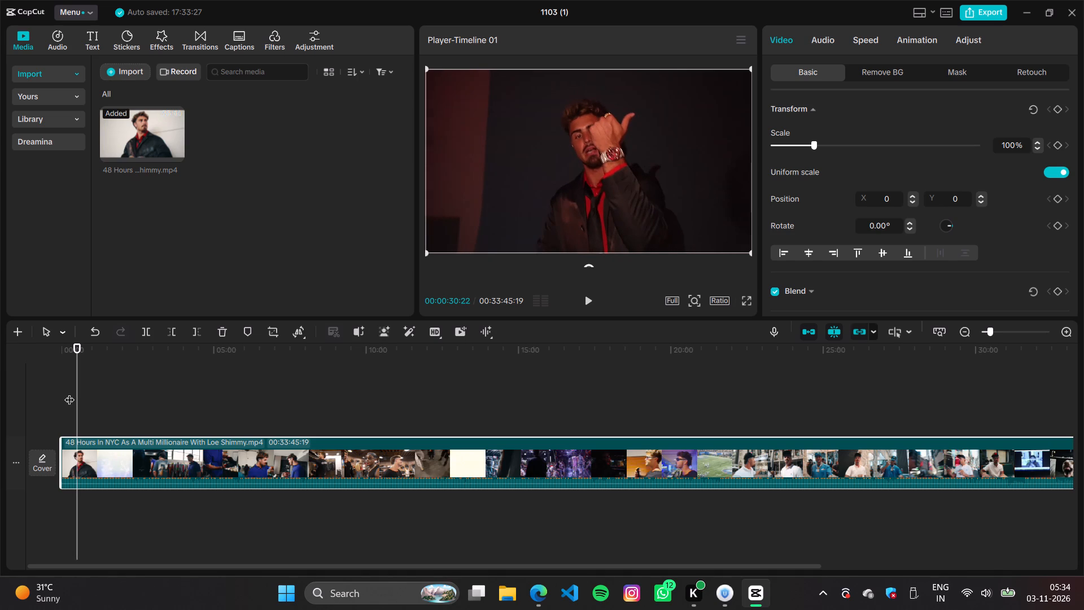
key(ctrl+b)
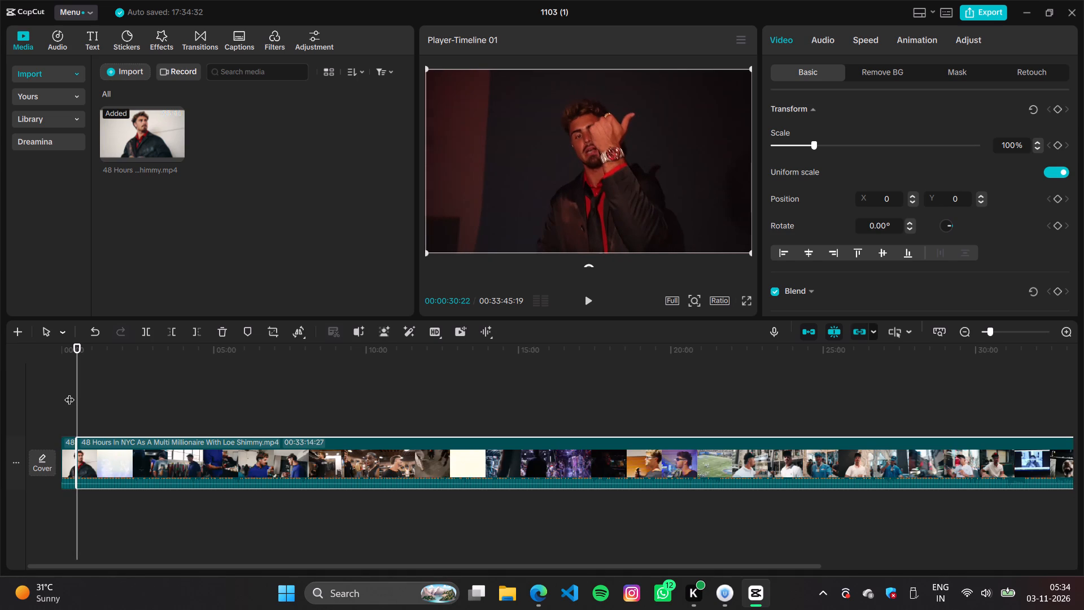
Split the clip at about 00:02:17:00, after the street talk by the black van, and delete the section between 00:00:30:22 and that cut.
drag(77, 393, 91, 399)
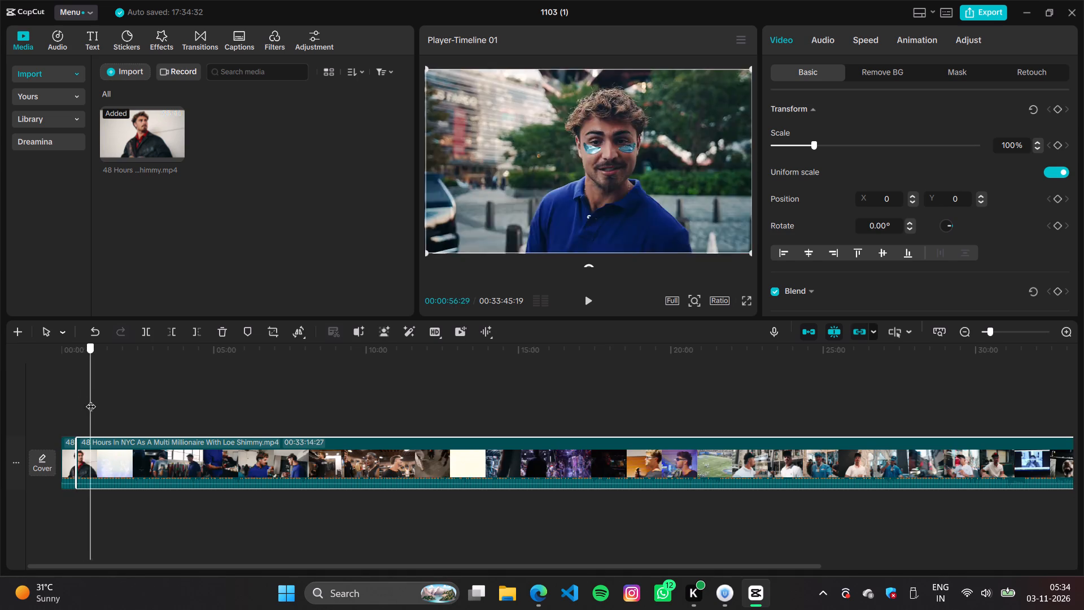
drag(91, 399, 129, 433)
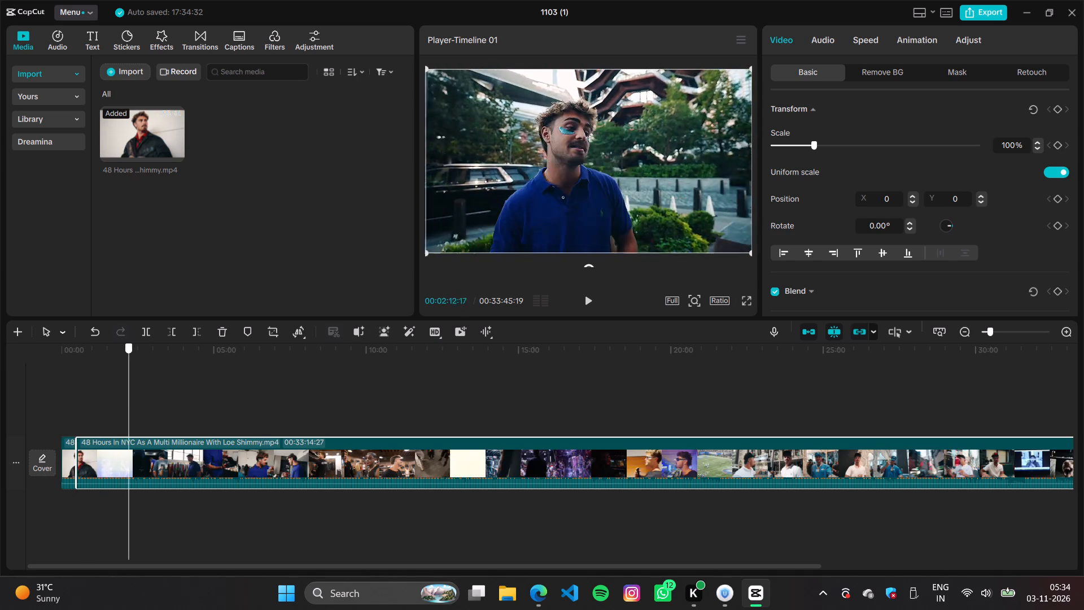
drag(129, 433, 136, 442)
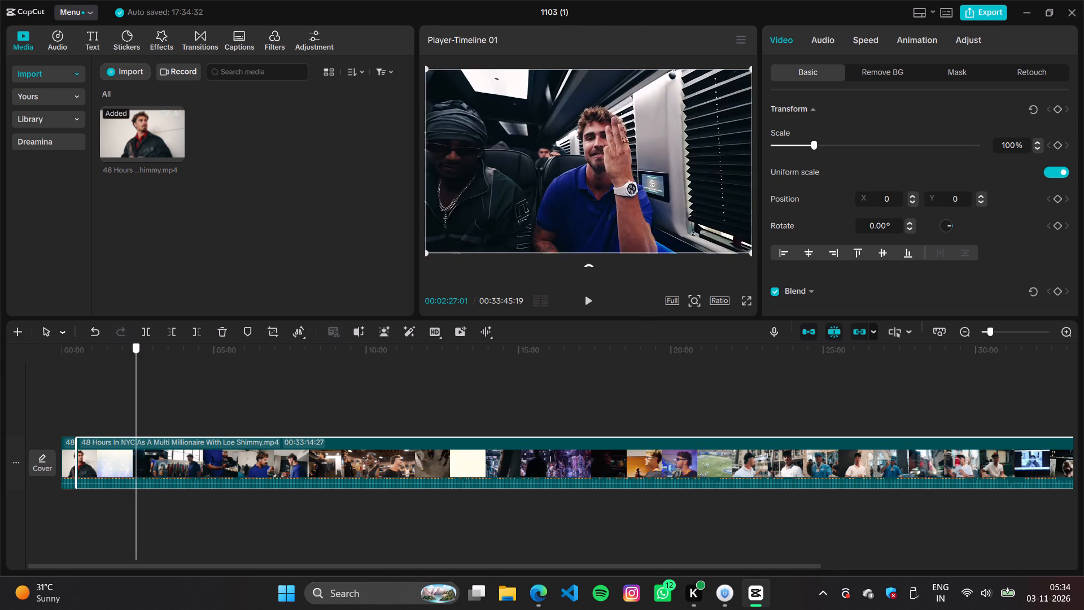
drag(136, 442, 130, 442)
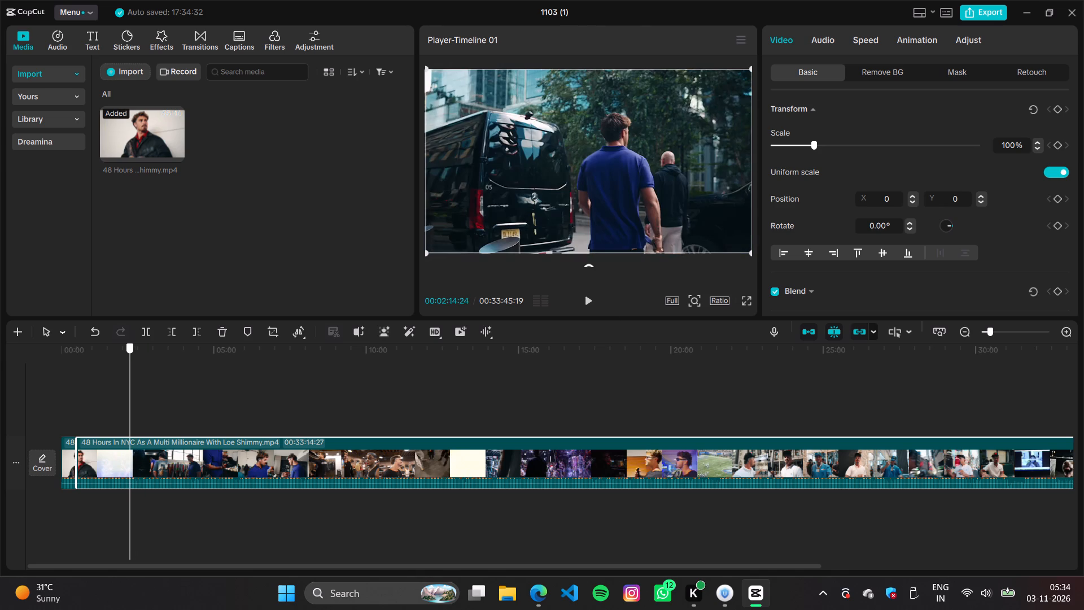
drag(130, 442, 127, 442)
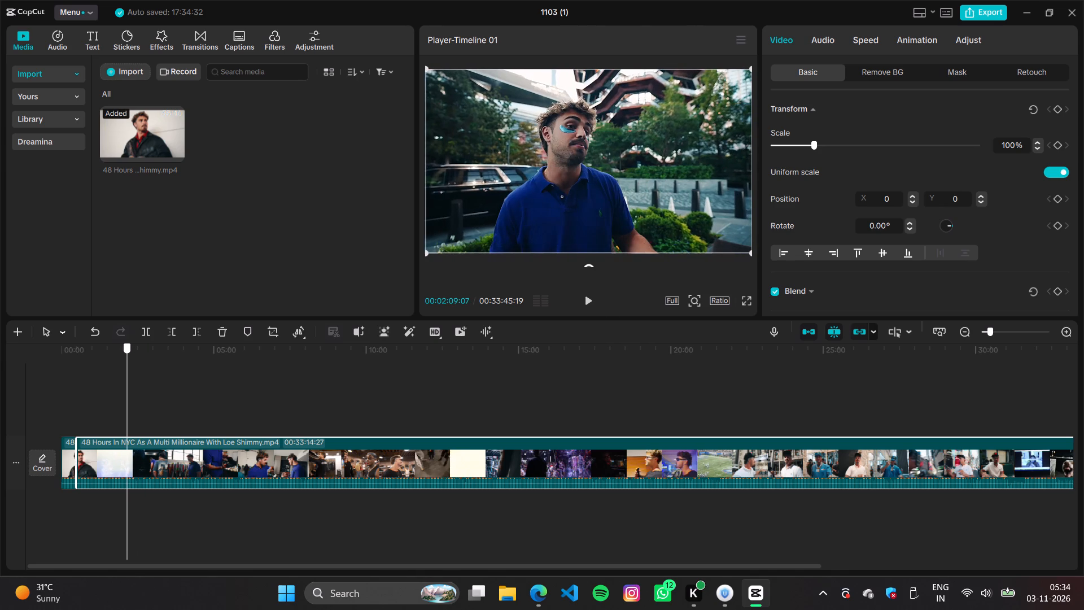
drag(127, 442, 131, 442)
key(ctrl+b)
click(119, 468)
key(BackSpace)
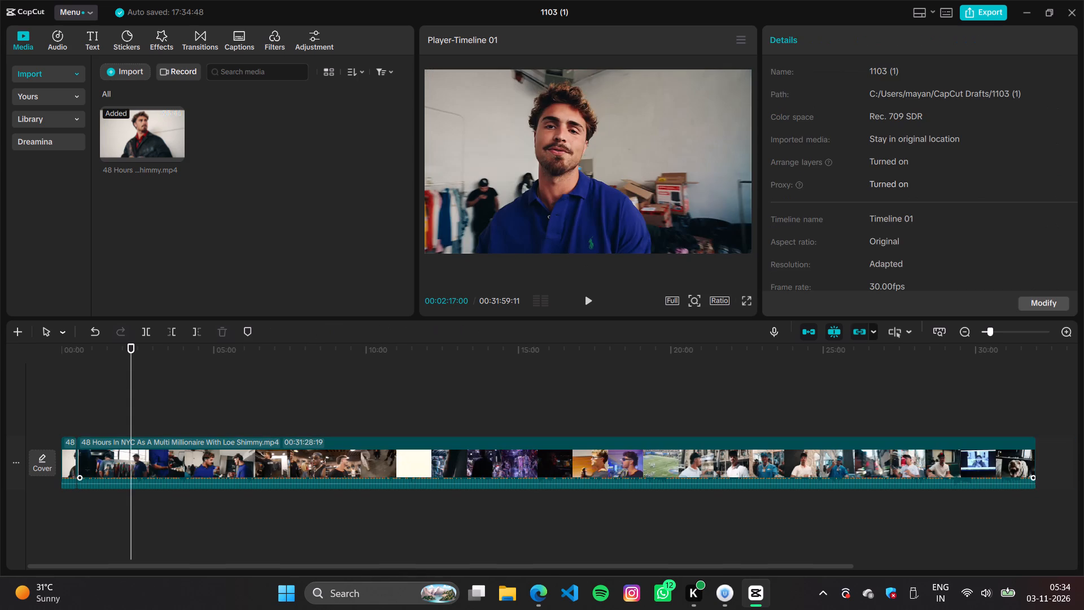
Split the second clip at about 00:01:19:06, in the outdoor walking shot just before the clothing racks scene.
drag(130, 414, 83, 434)
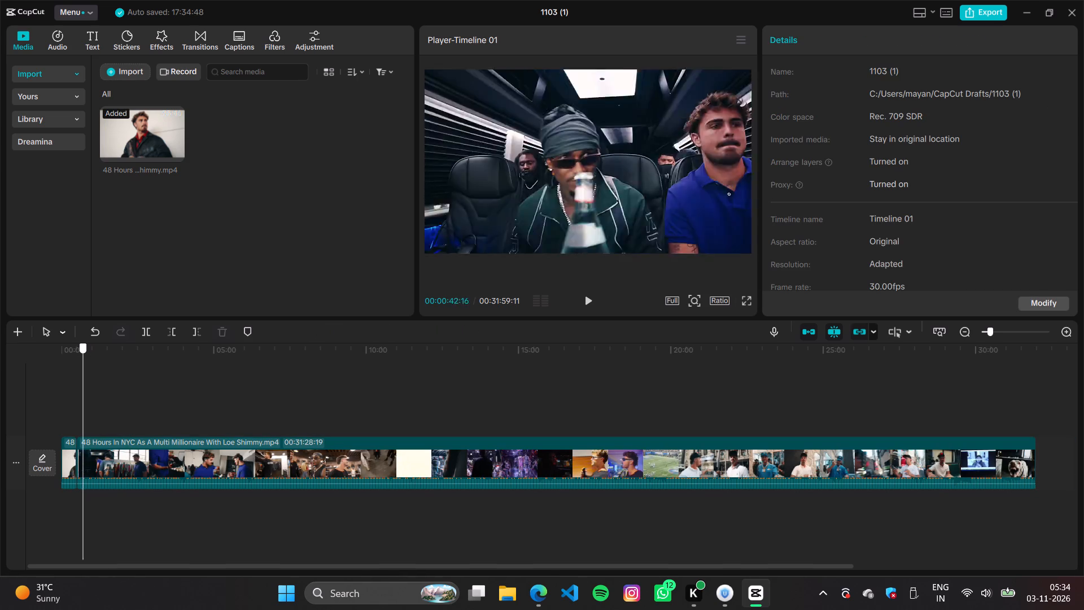
drag(83, 434, 113, 446)
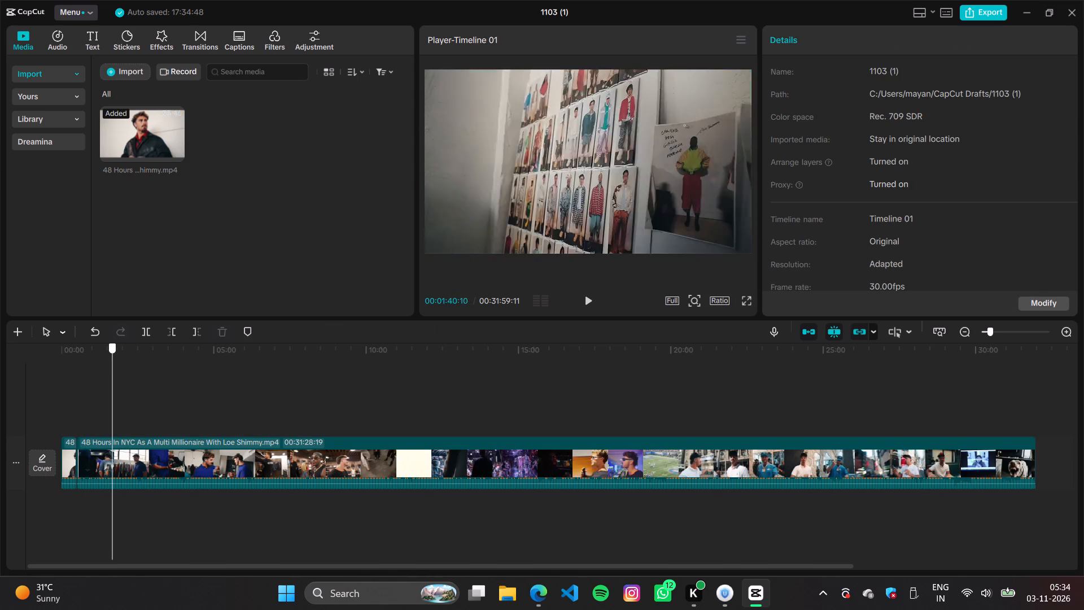
drag(113, 446, 113, 449)
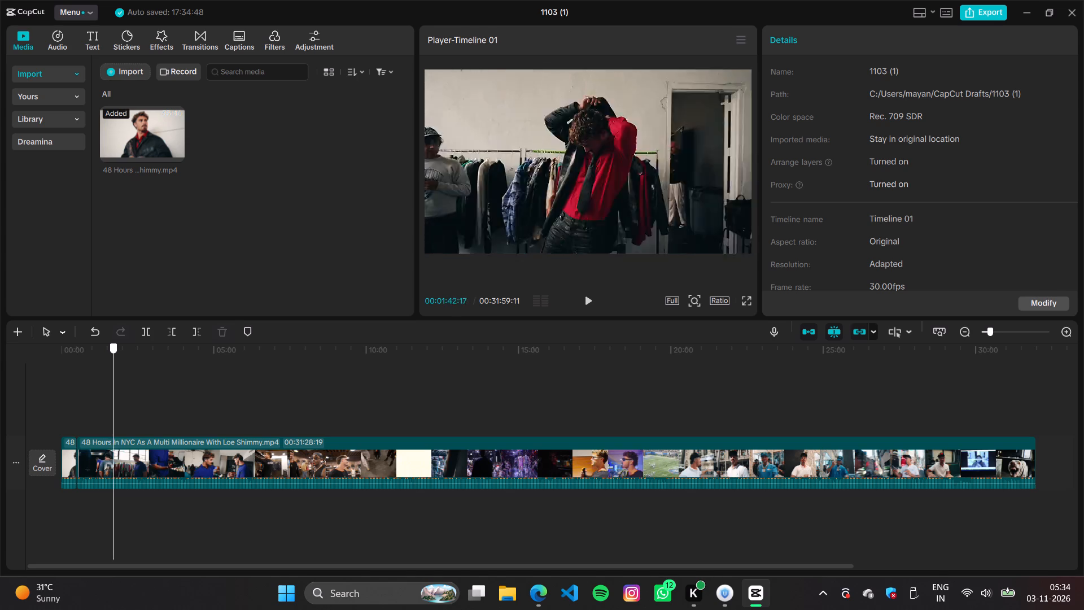
drag(113, 449, 99, 450)
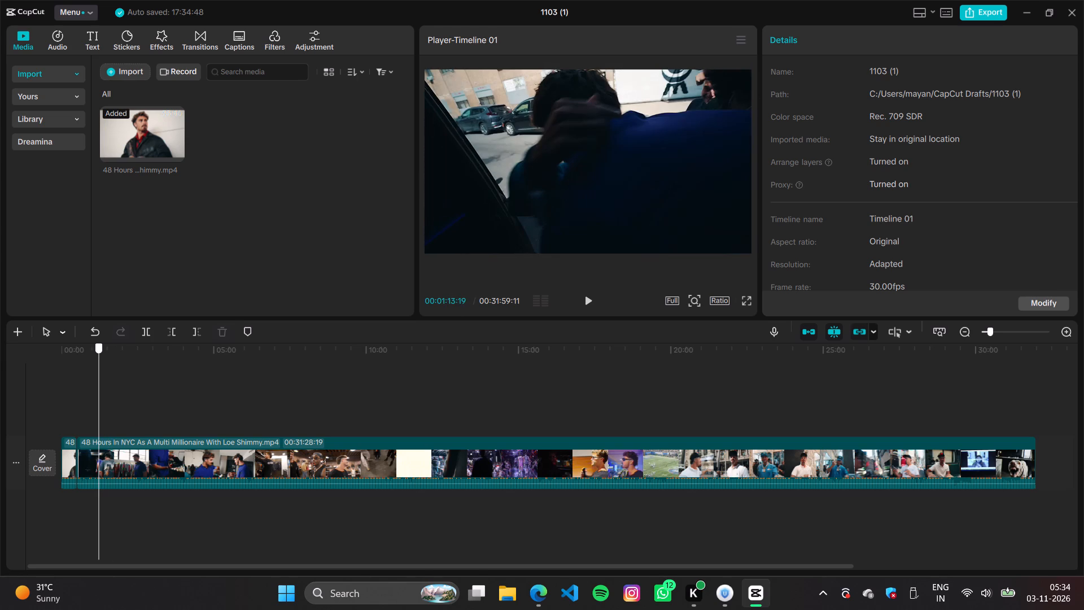
drag(99, 450, 99, 450)
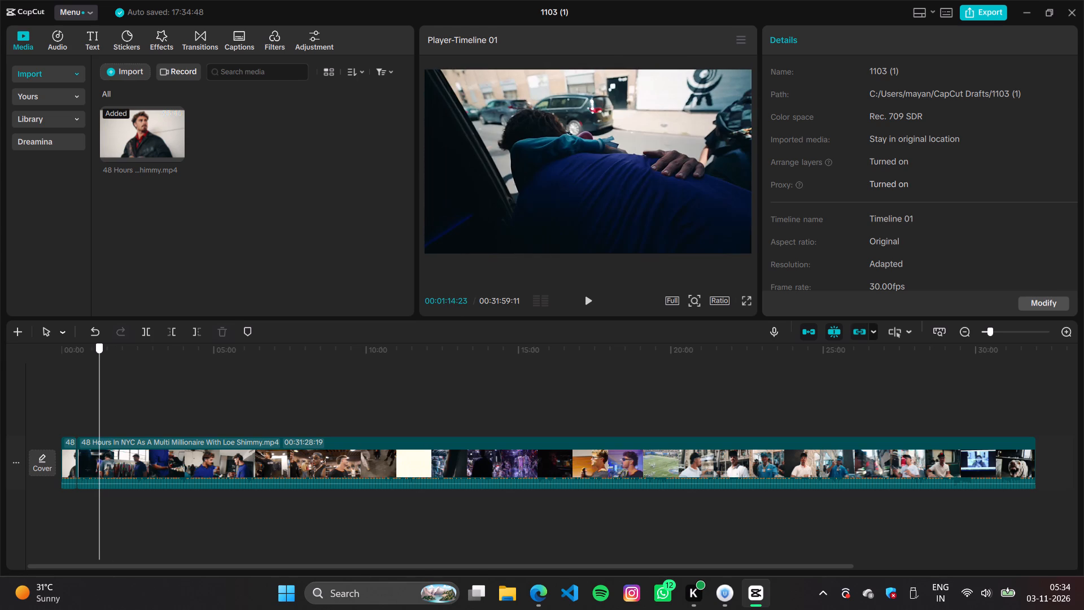
drag(99, 450, 103, 449)
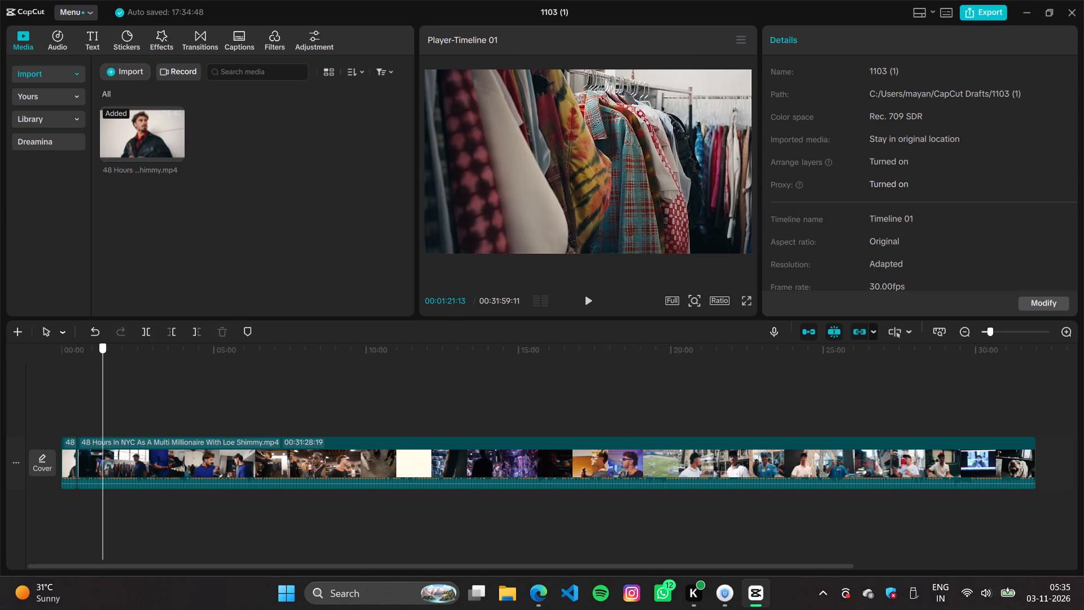
drag(103, 449, 102, 446)
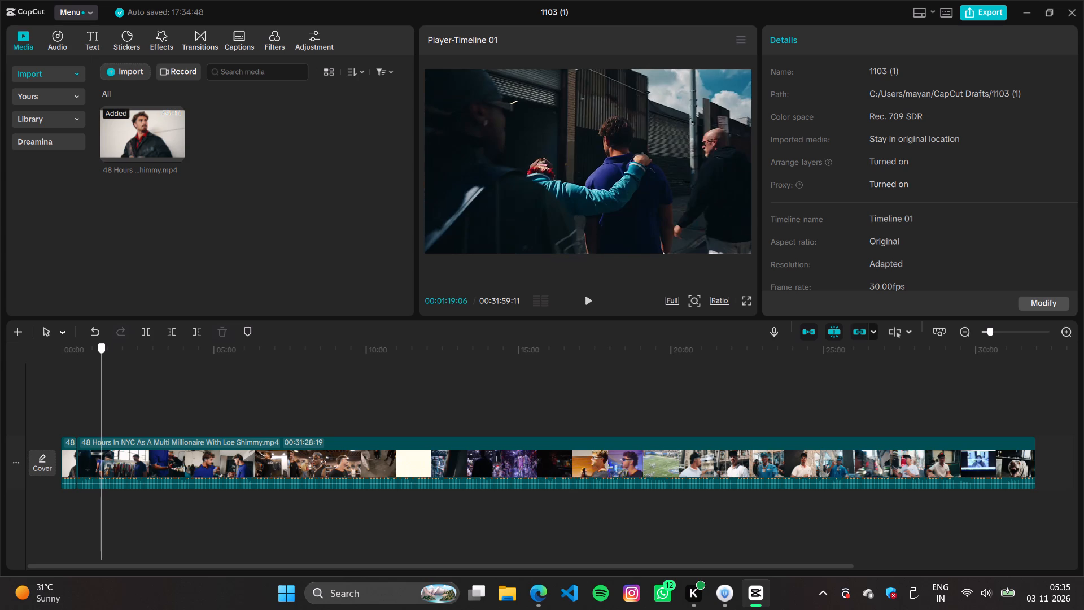
drag(102, 446, 107, 438)
key(ctrl+b)
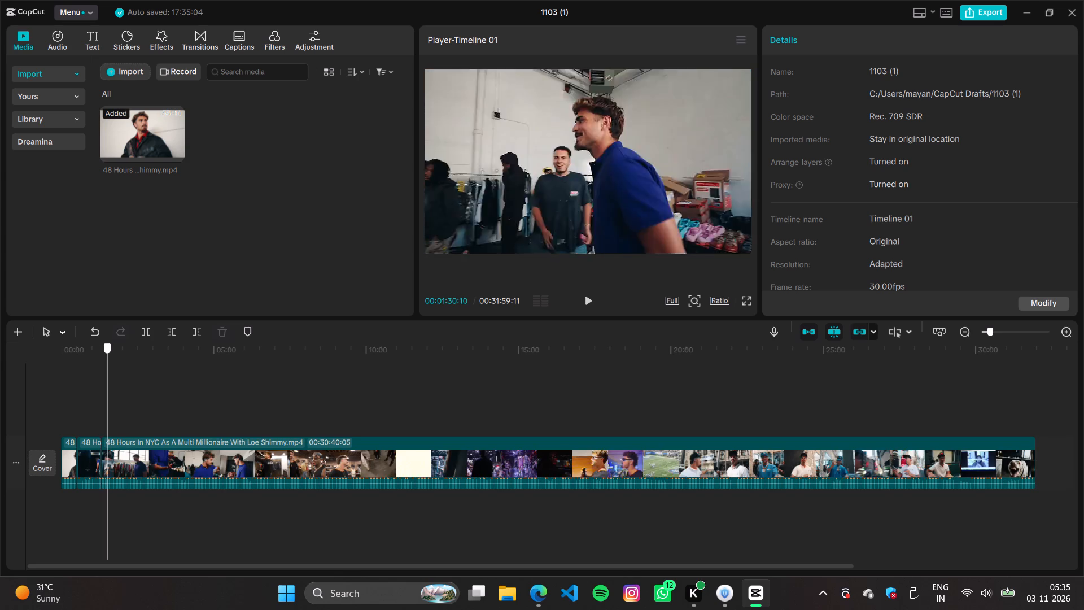
Scan the clothing studio and apartment scenes and split the long clip at about 00:05:08:06, at the shot of bottles and glasses before the haircut.
drag(107, 438, 137, 430)
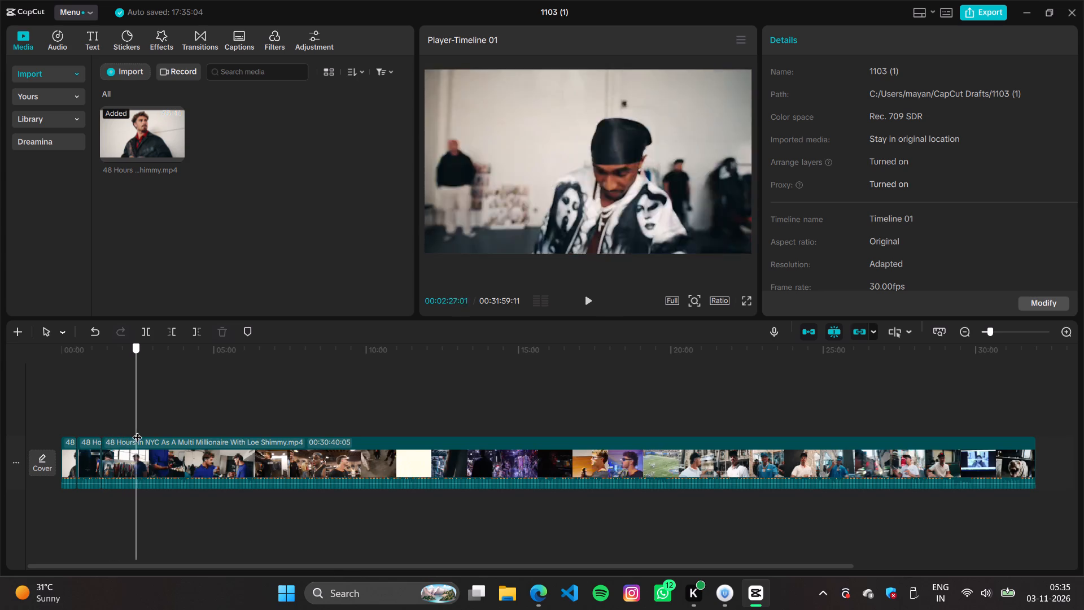
drag(137, 430, 183, 430)
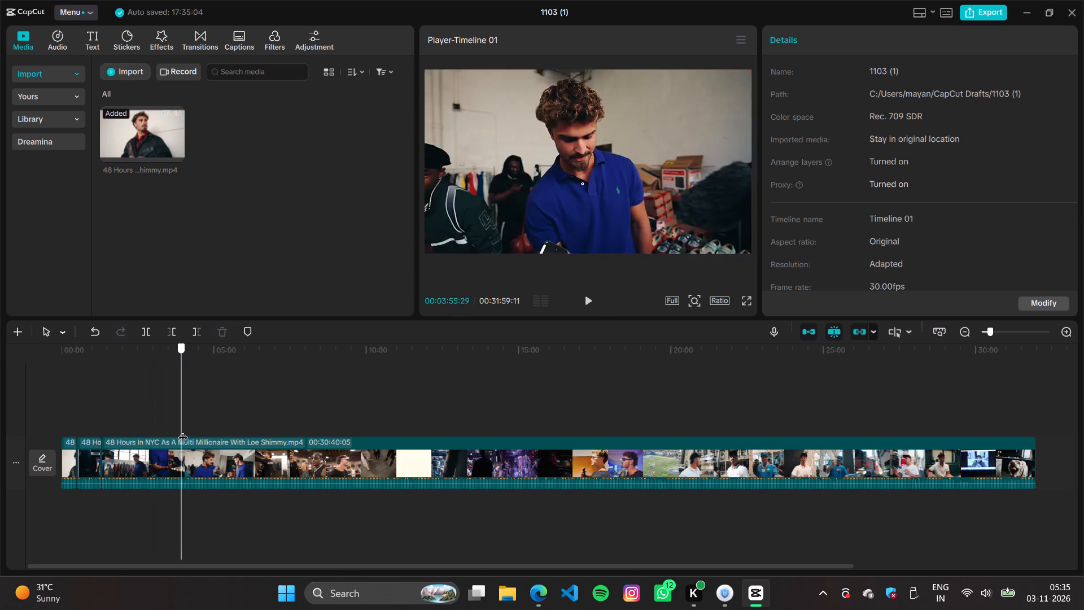
drag(183, 430, 202, 431)
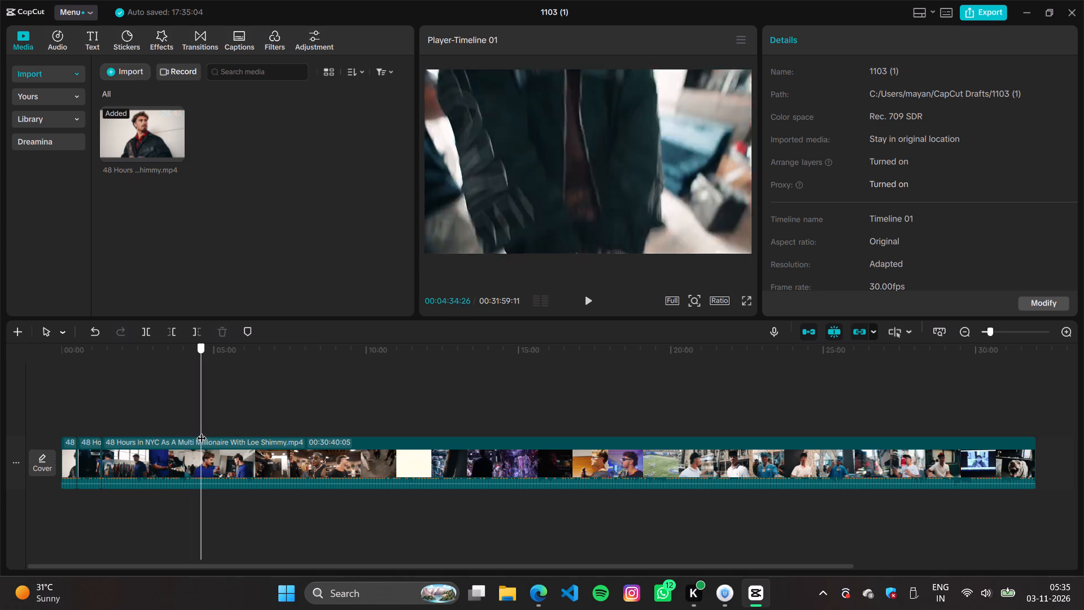
drag(202, 431, 239, 433)
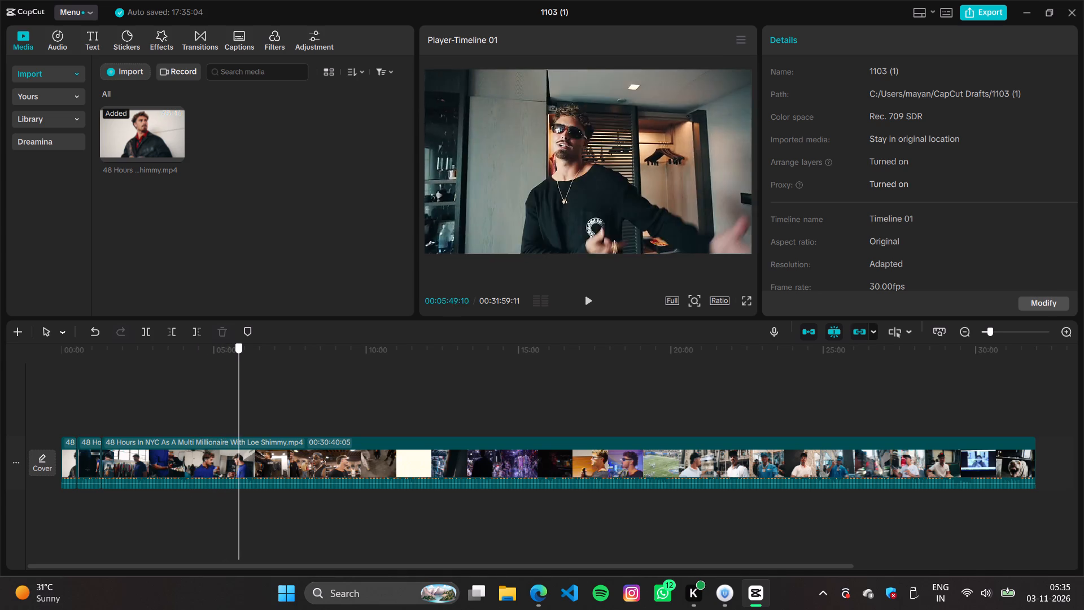
drag(239, 433, 209, 433)
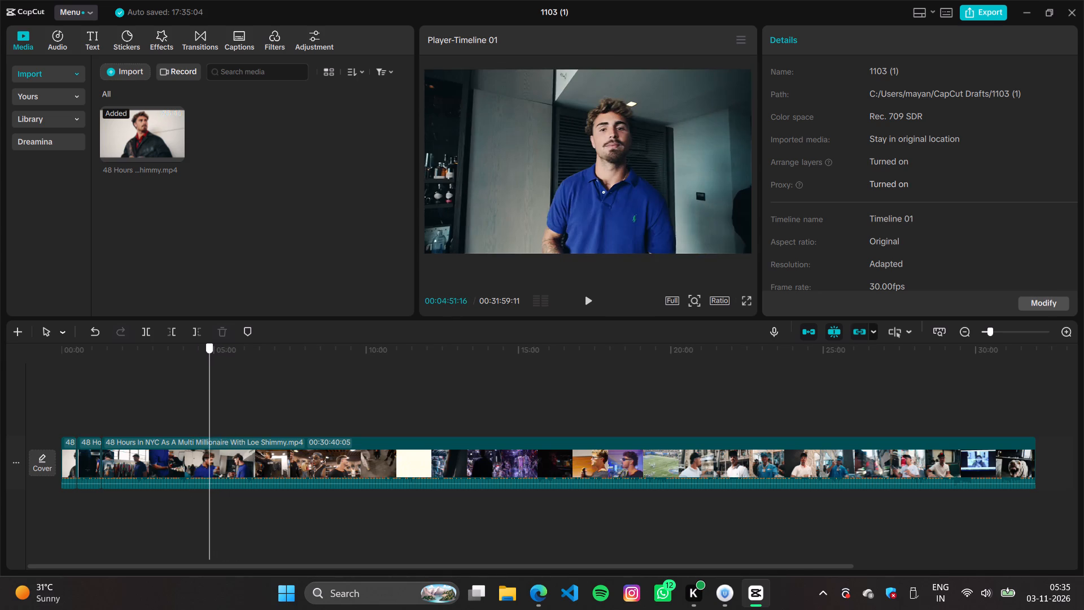
drag(209, 433, 210, 433)
key(space)
key(space)
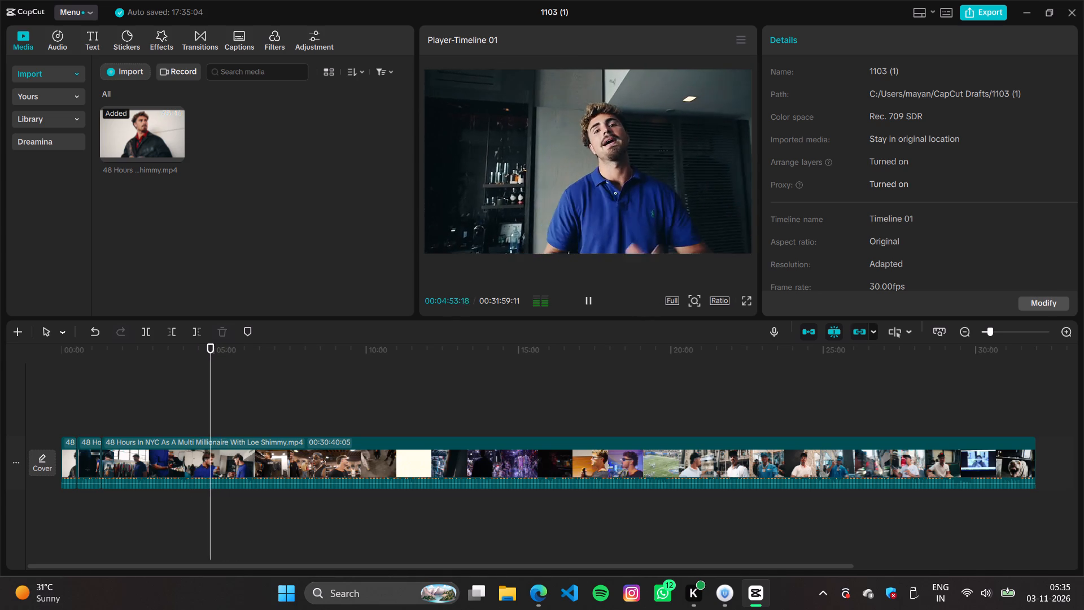
drag(210, 419, 221, 434)
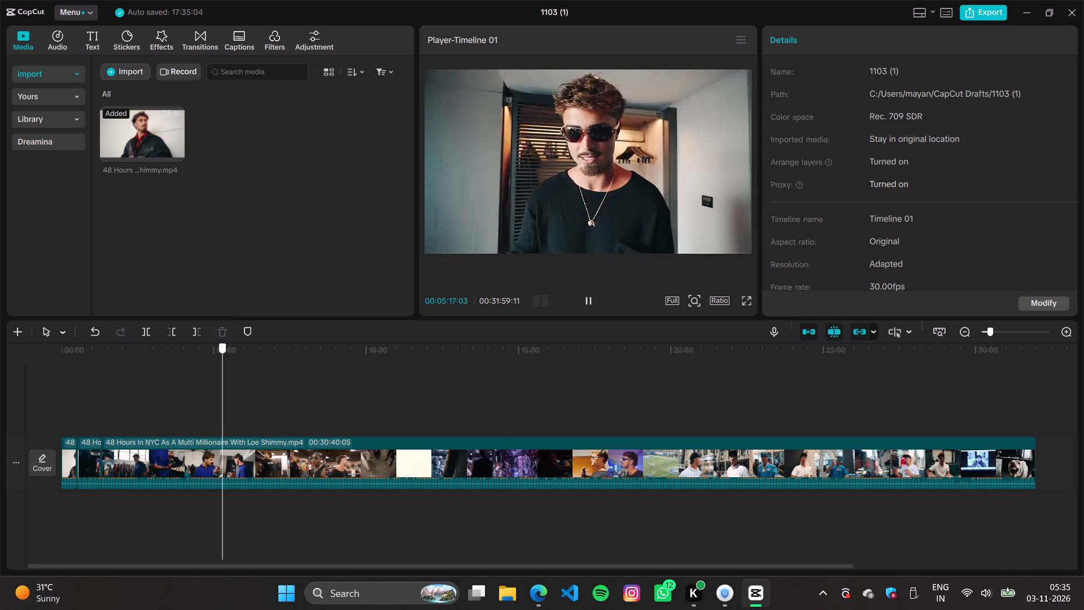
drag(221, 434, 221, 429)
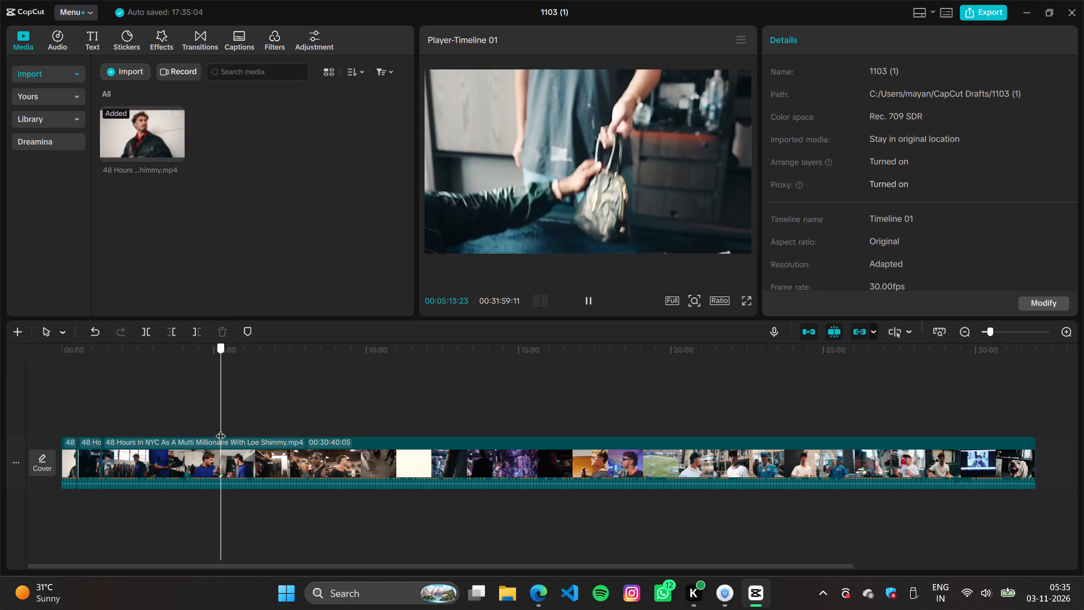
drag(221, 429, 219, 426)
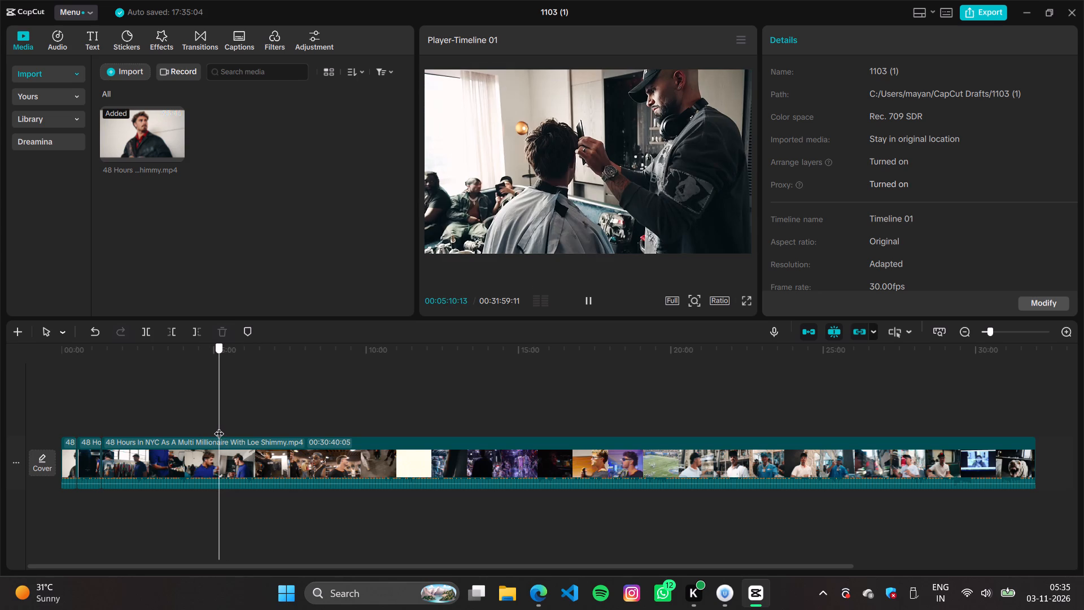
drag(219, 426, 218, 426)
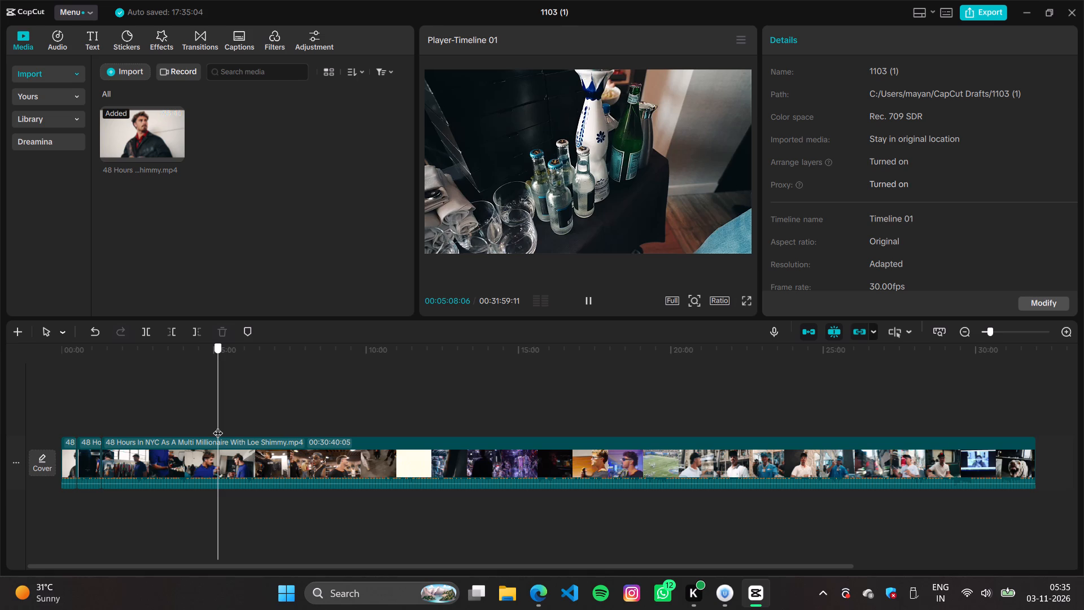
drag(218, 426, 268, 426)
key(ctrl+b)
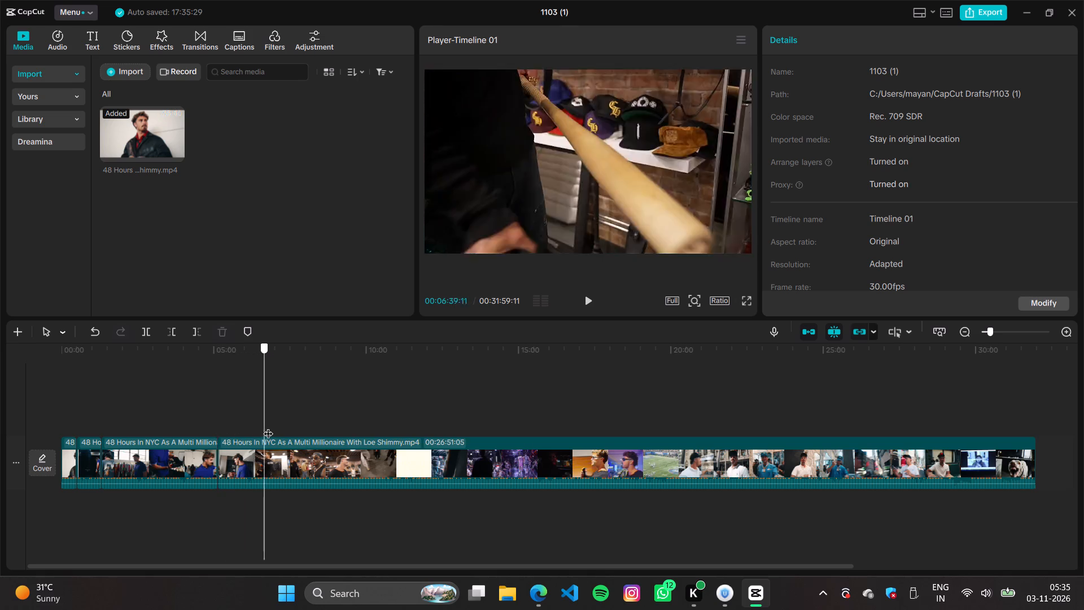
Scan the clothing store, backstage and fashion show scenes up to about 00:12:09 to find the next section to cut.
drag(268, 426, 304, 435)
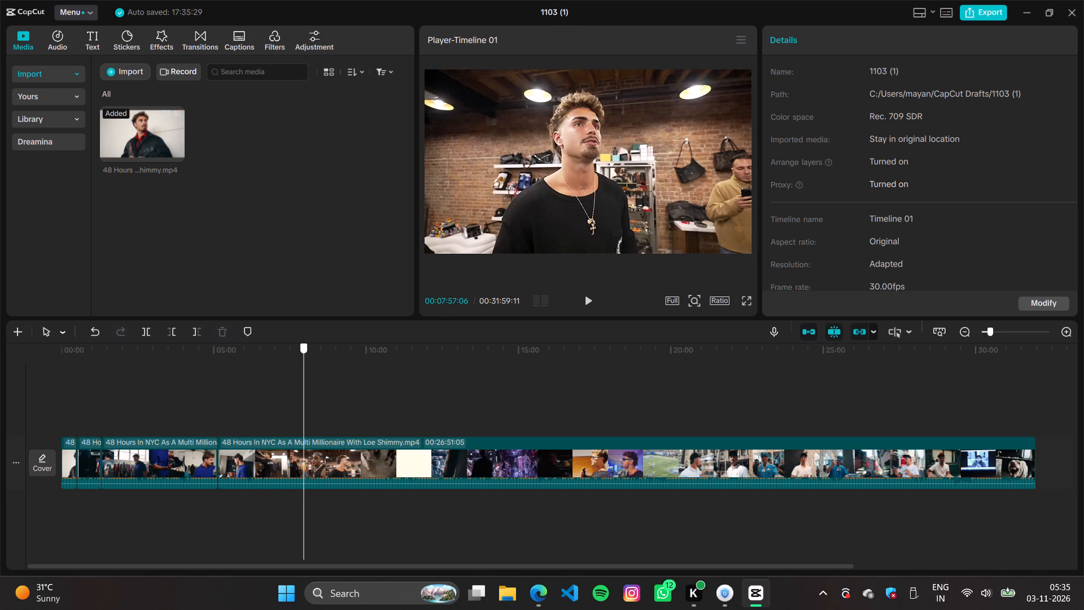
drag(304, 435, 366, 438)
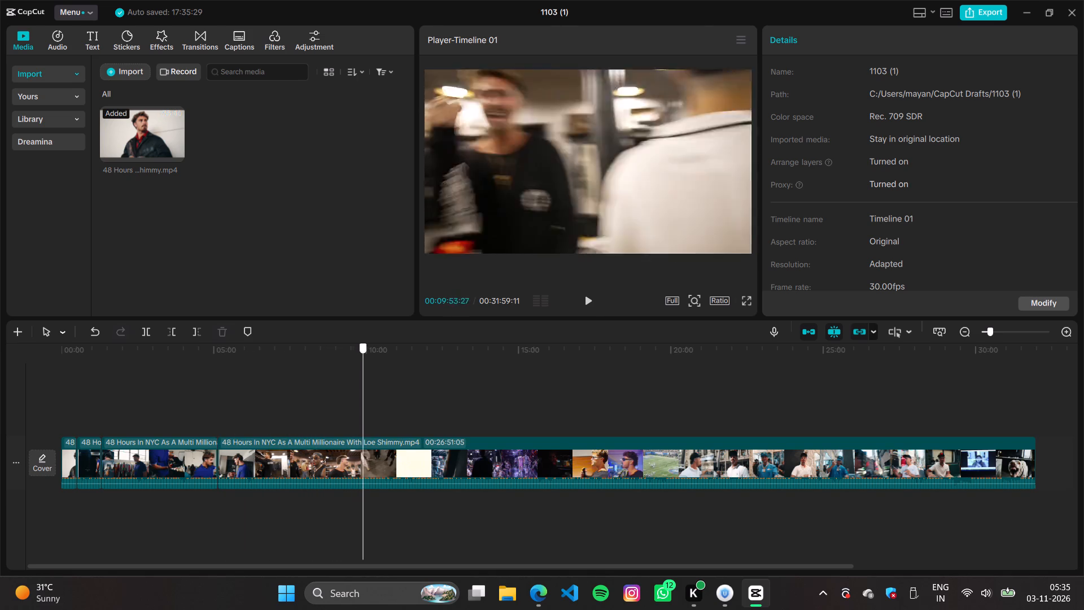
drag(366, 438, 422, 441)
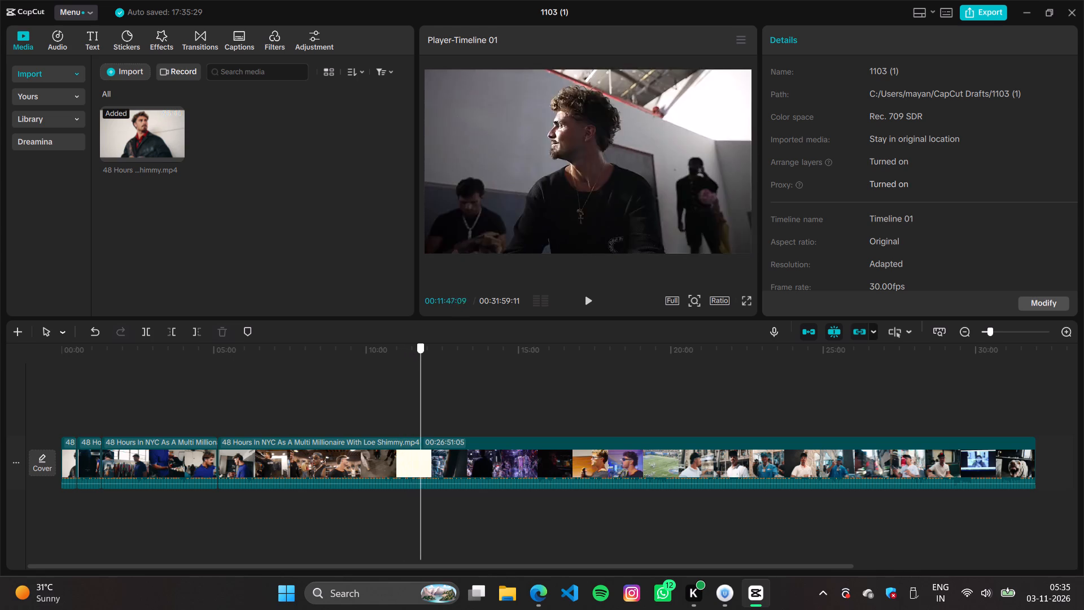
drag(422, 441, 415, 444)
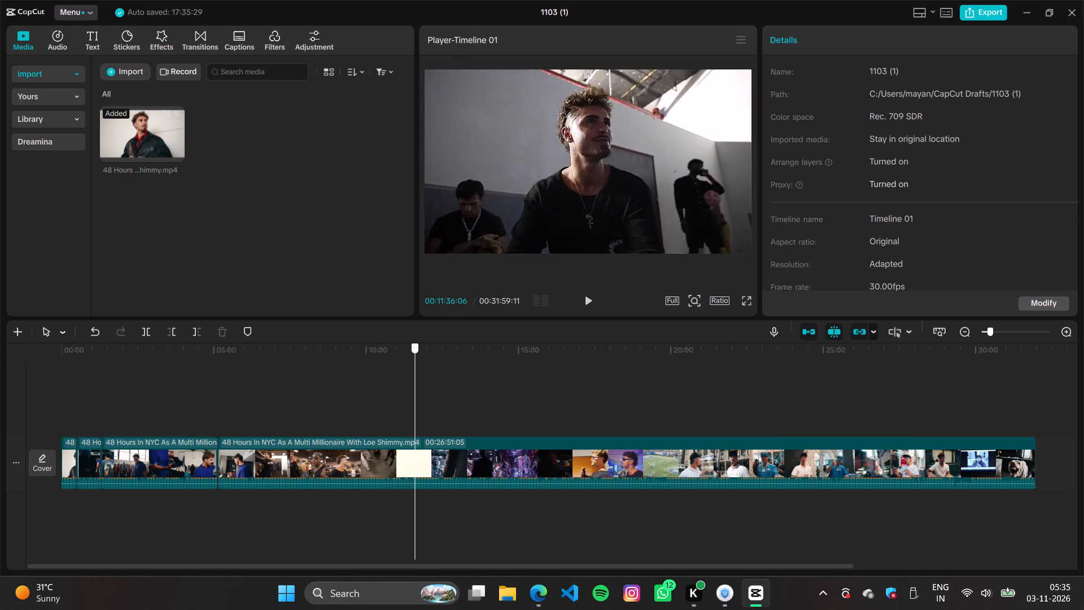
drag(415, 444, 432, 444)
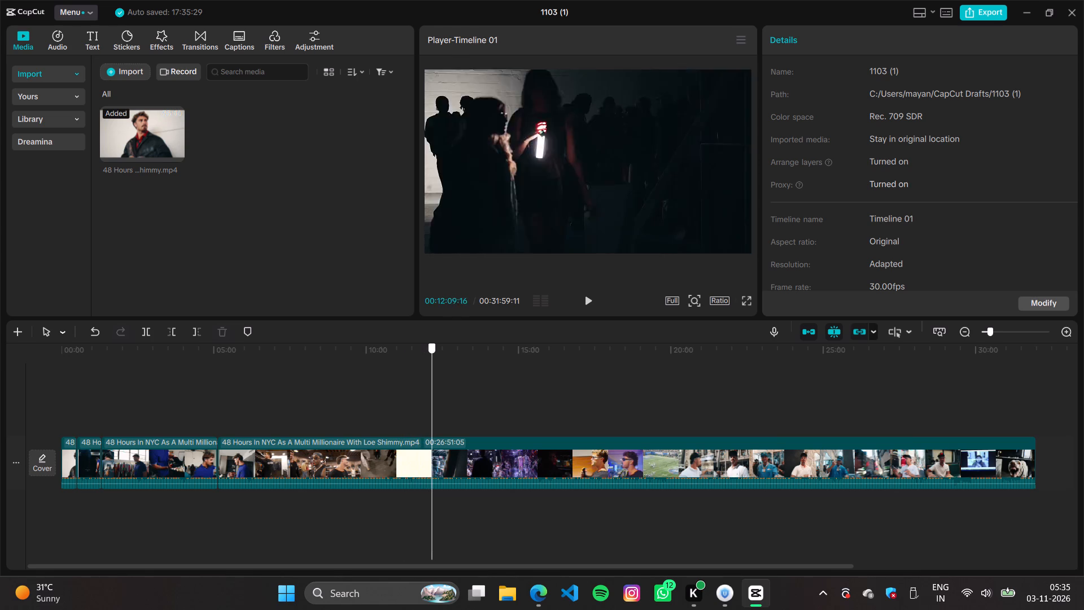
drag(432, 444, 404, 441)
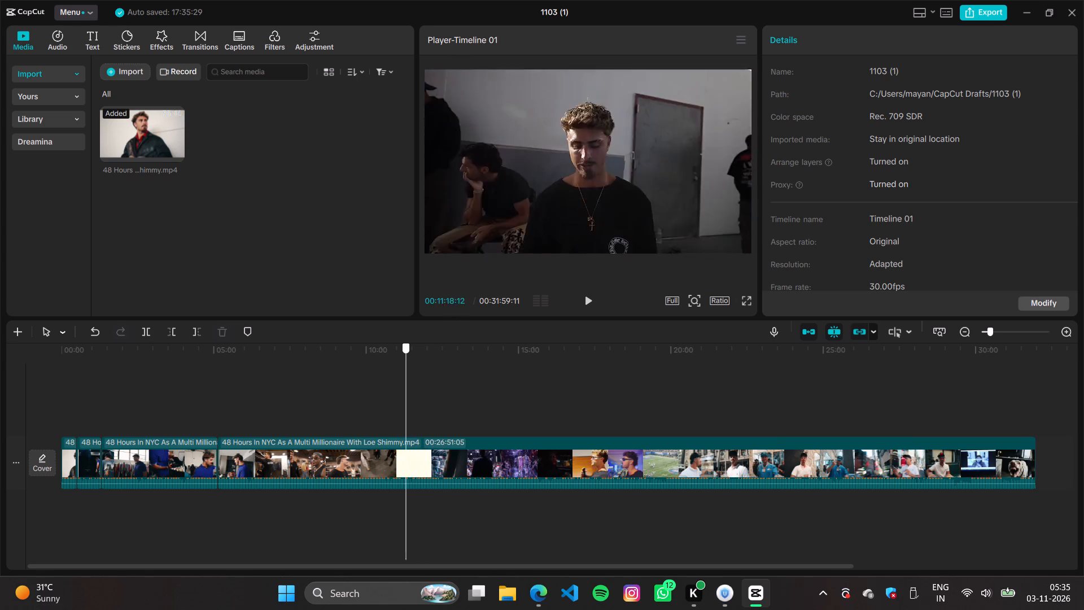
drag(404, 441, 377, 441)
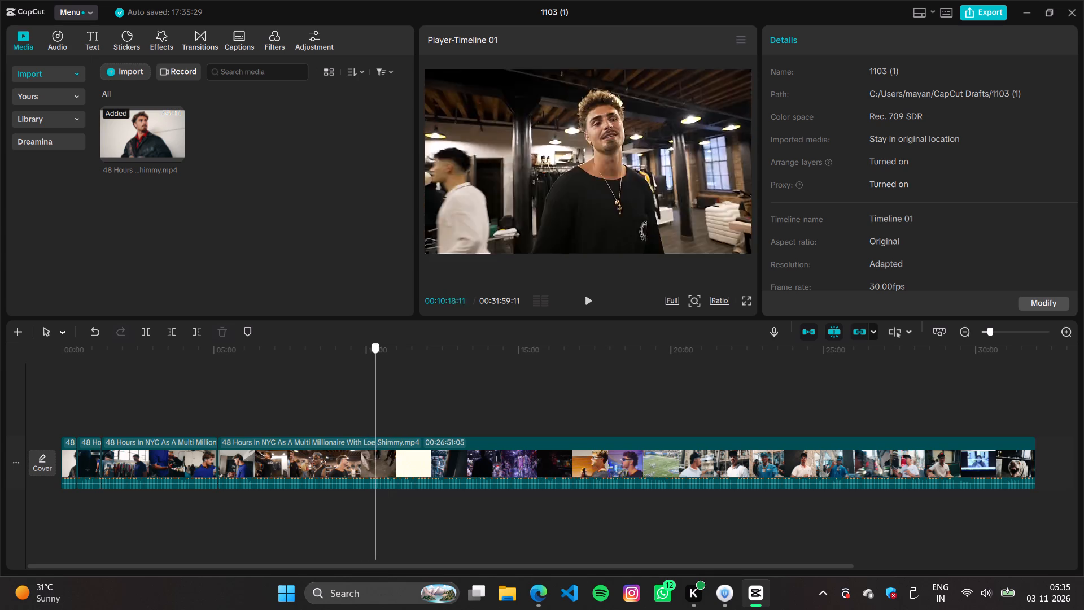
drag(377, 441, 383, 441)
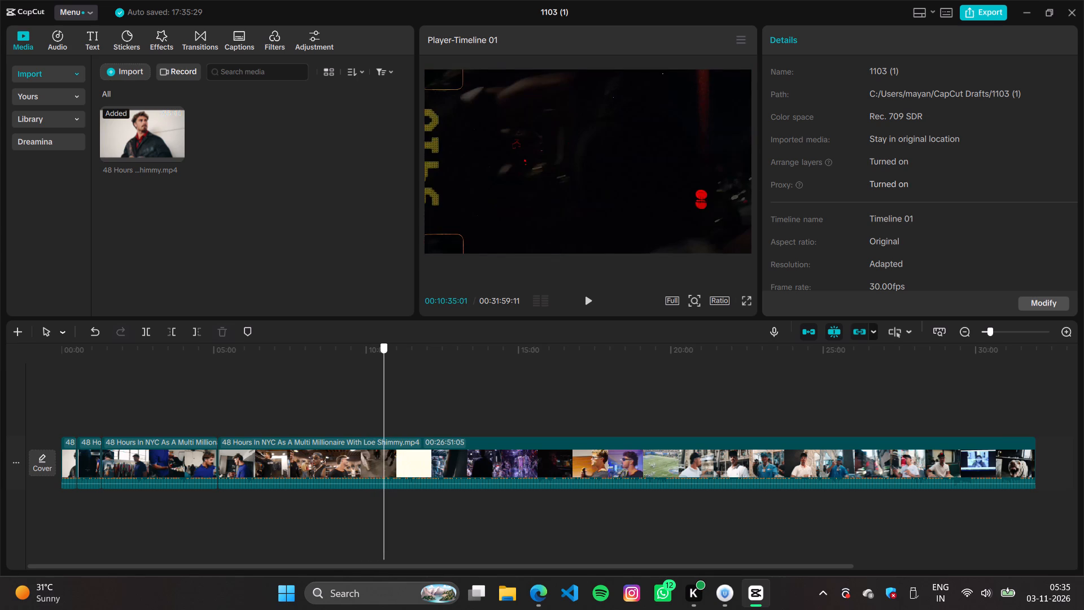
drag(383, 441, 397, 441)
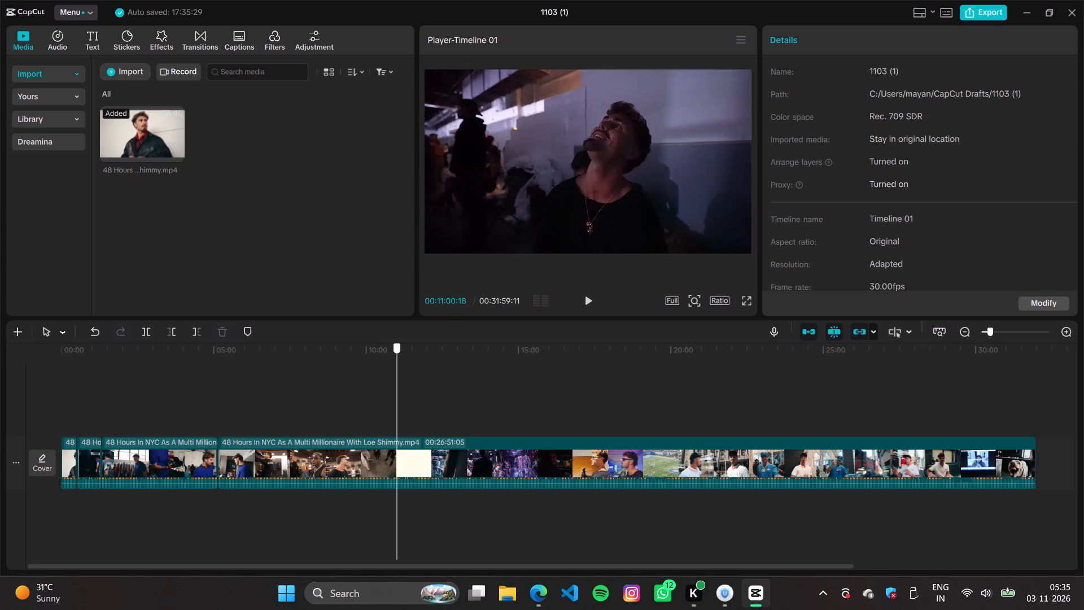
drag(397, 441, 410, 441)
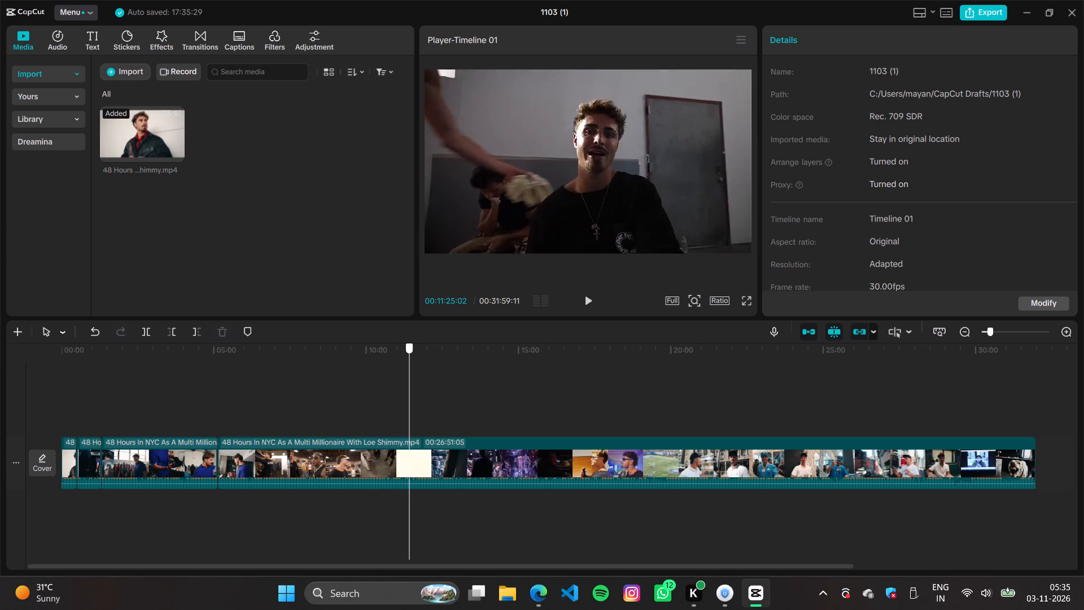
drag(410, 441, 424, 448)
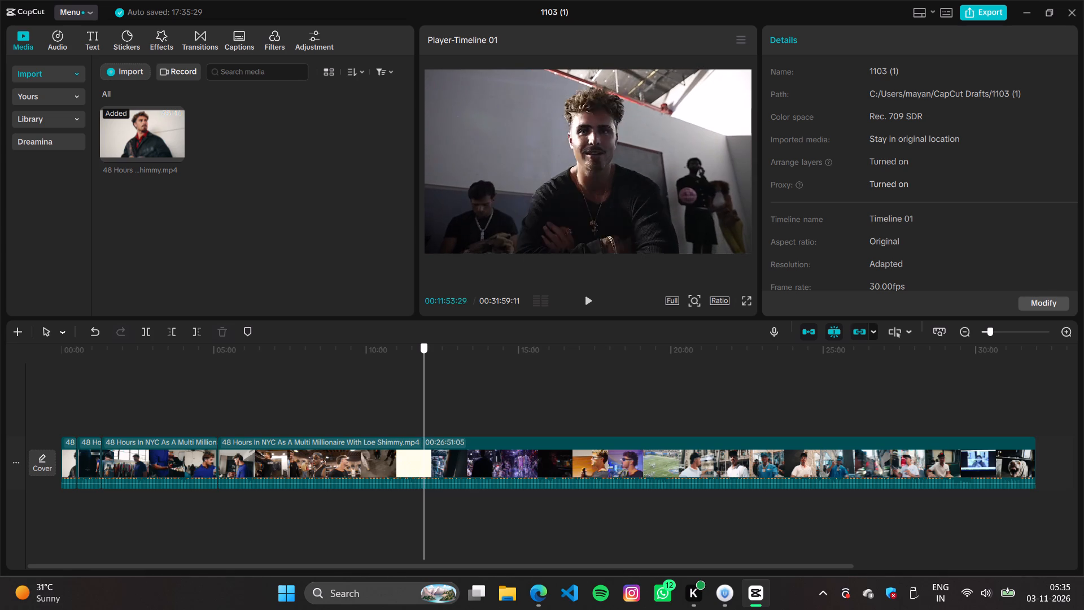
Split the long clip at 00:07:32:22, in the clothing store shot of the man in black before the bag shelves.
drag(424, 448, 307, 430)
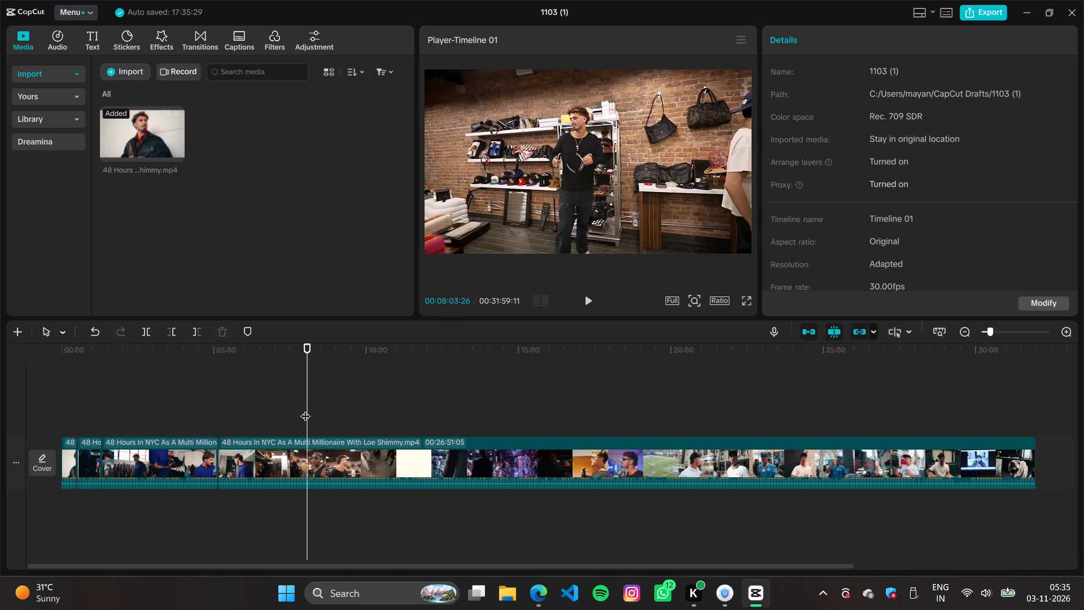
drag(305, 409, 333, 413)
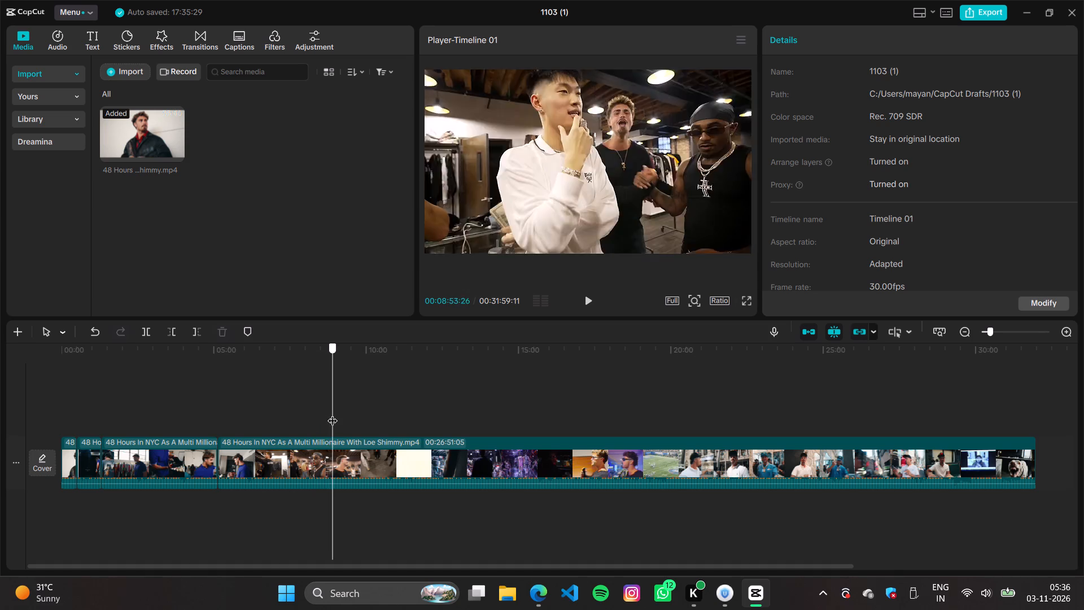
drag(333, 413, 304, 416)
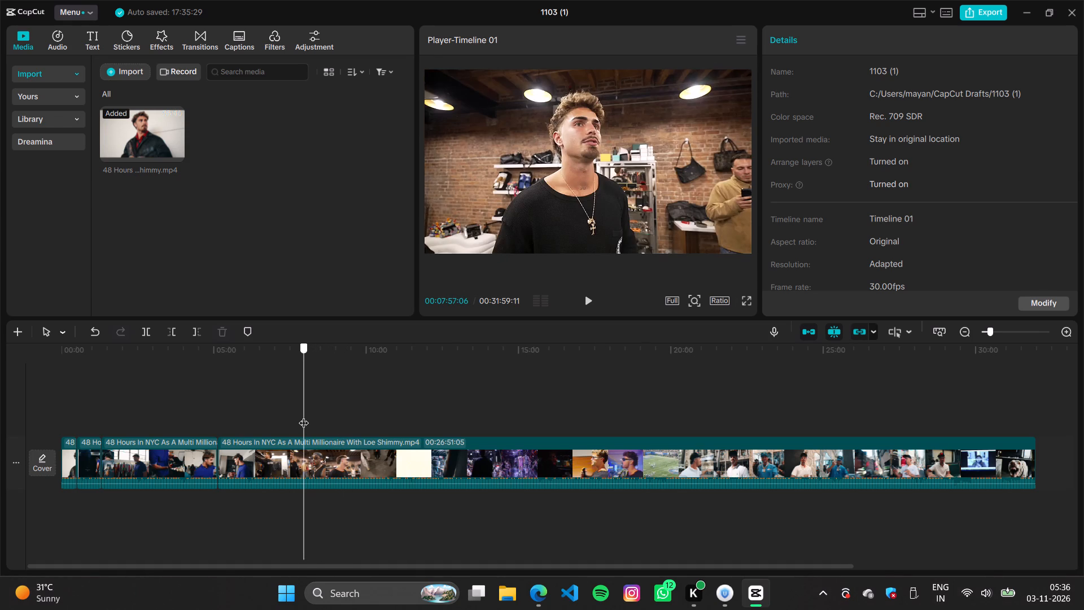
drag(304, 416, 291, 416)
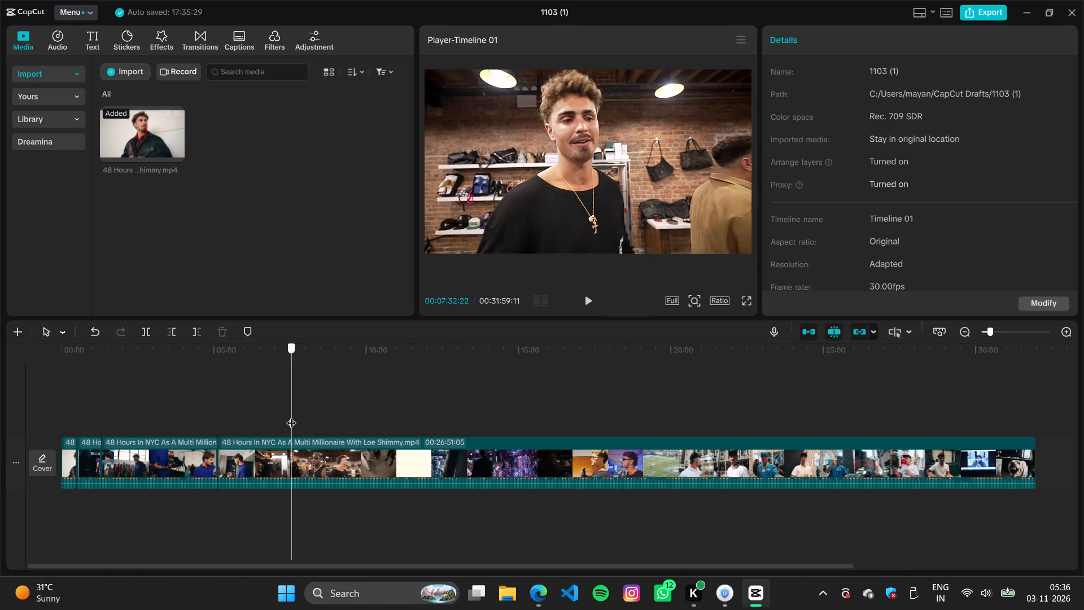
drag(291, 416, 305, 417)
key(ctrl+b)
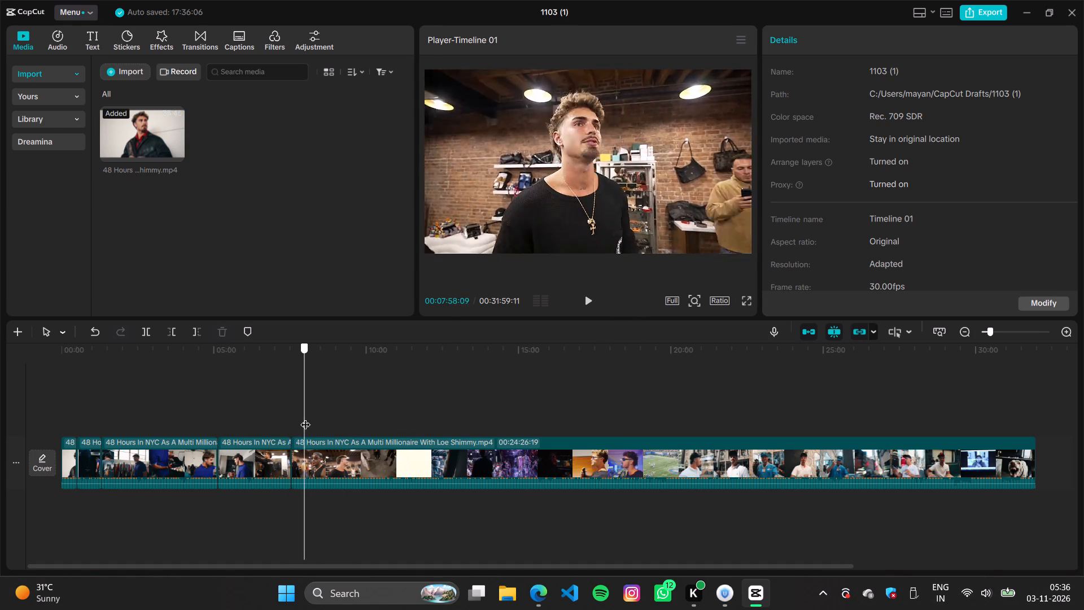
Split the clip at 00:10:16:27, at the quilted handbag close-up, and delete the section between 00:07:32:22 and that cut.
drag(305, 417, 334, 421)
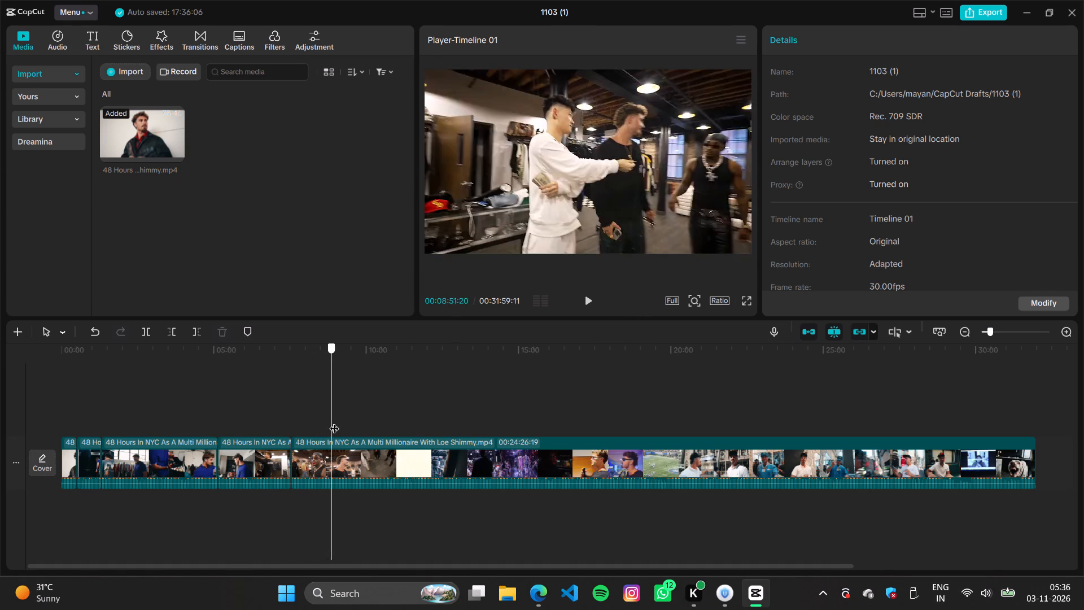
drag(334, 421, 357, 431)
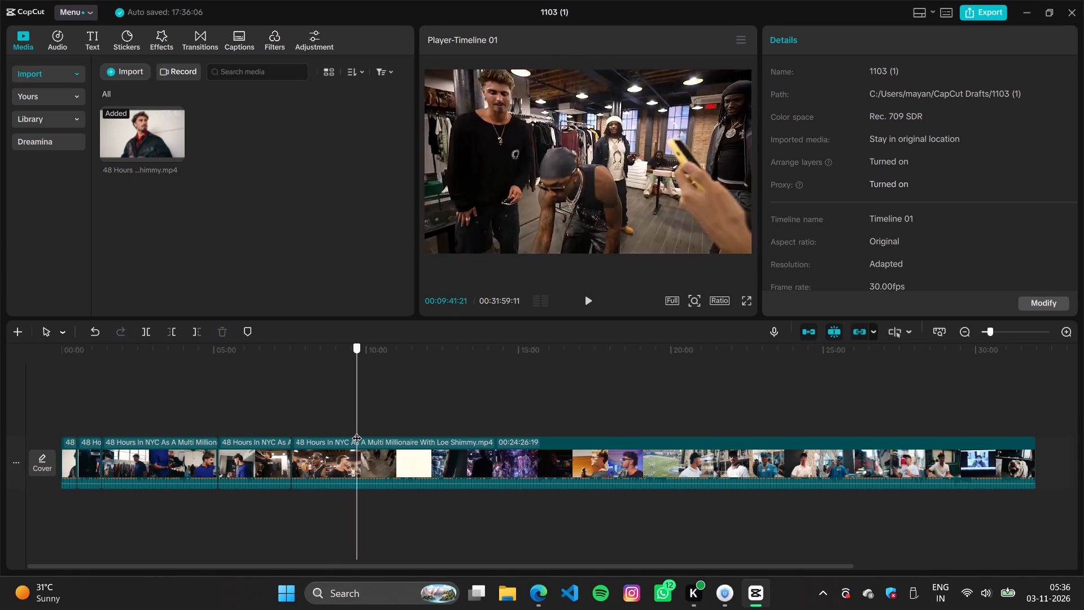
drag(357, 431, 378, 438)
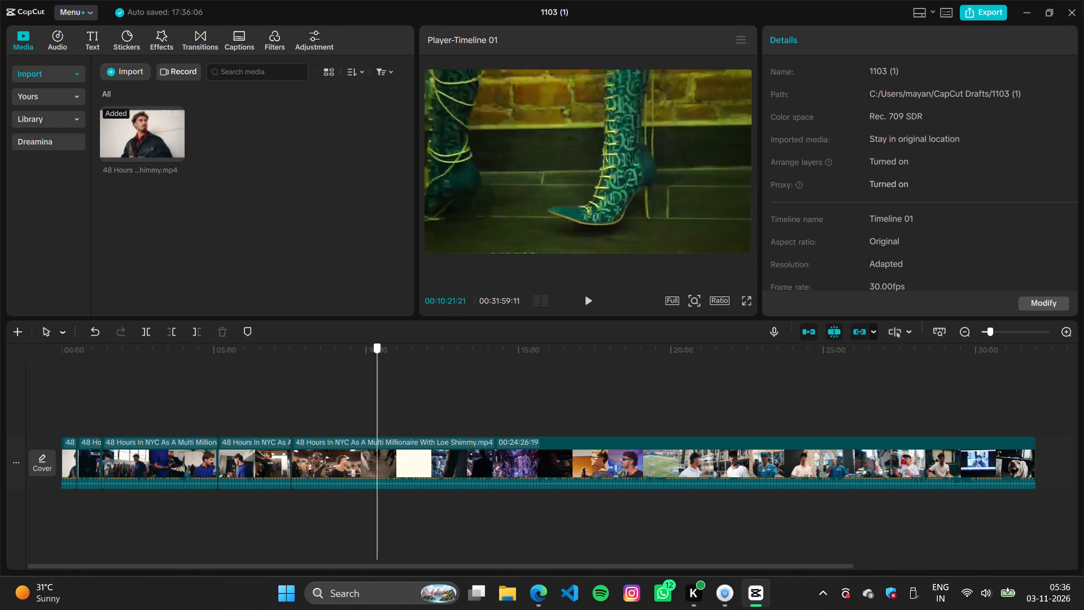
drag(378, 438, 369, 432)
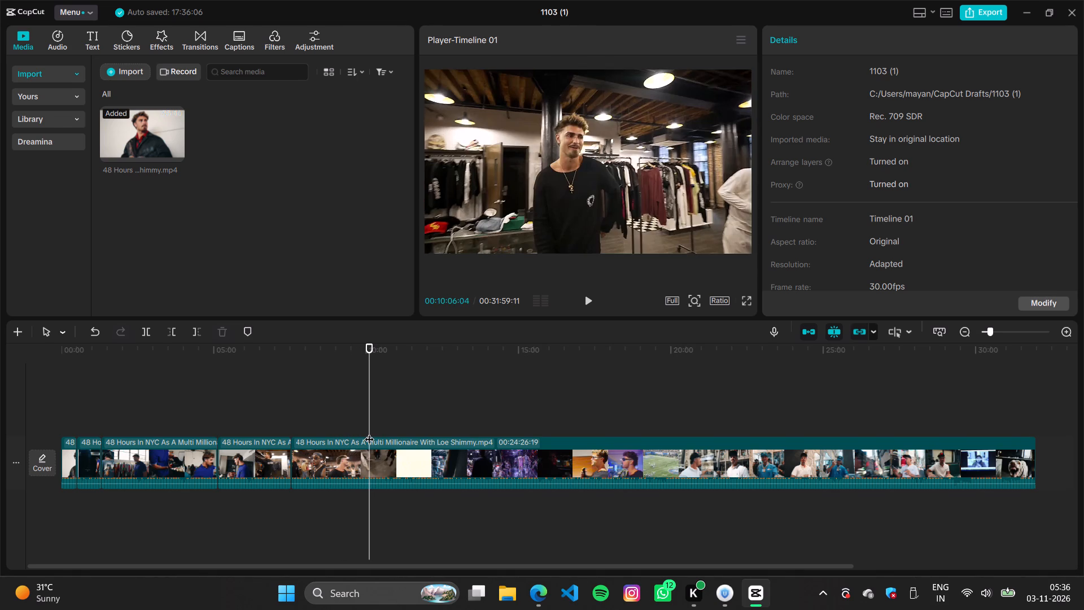
key(space)
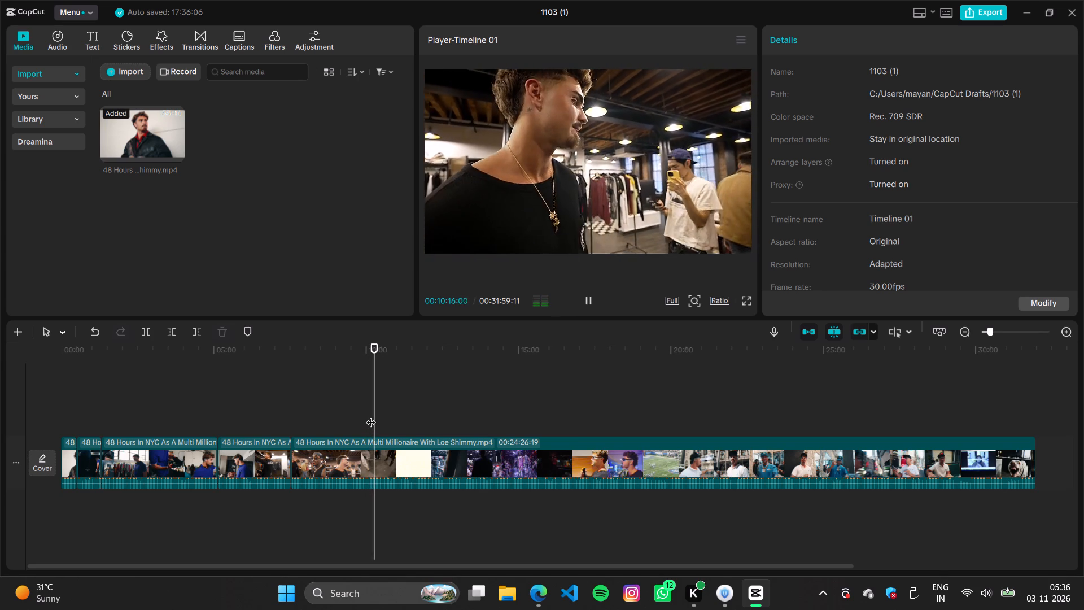
key(space)
key(ctrl+b)
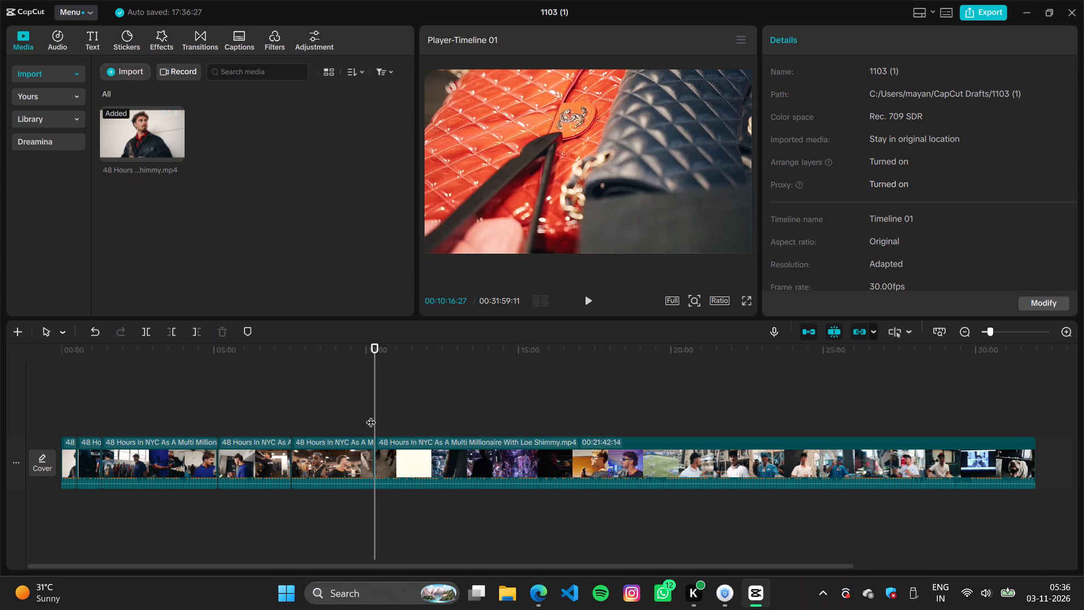
click(355, 460)
key(BackSpace)
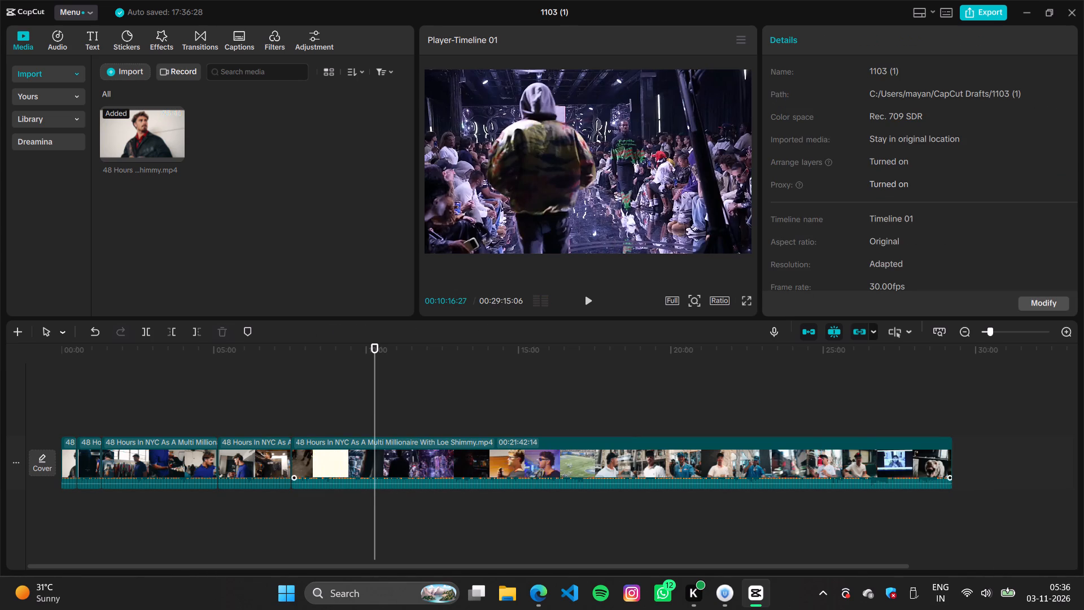
Scan the runway show and split the long last clip at about 00:13:14:00, in the car ride following the show.
click(300, 392)
key(space)
drag(299, 392, 359, 408)
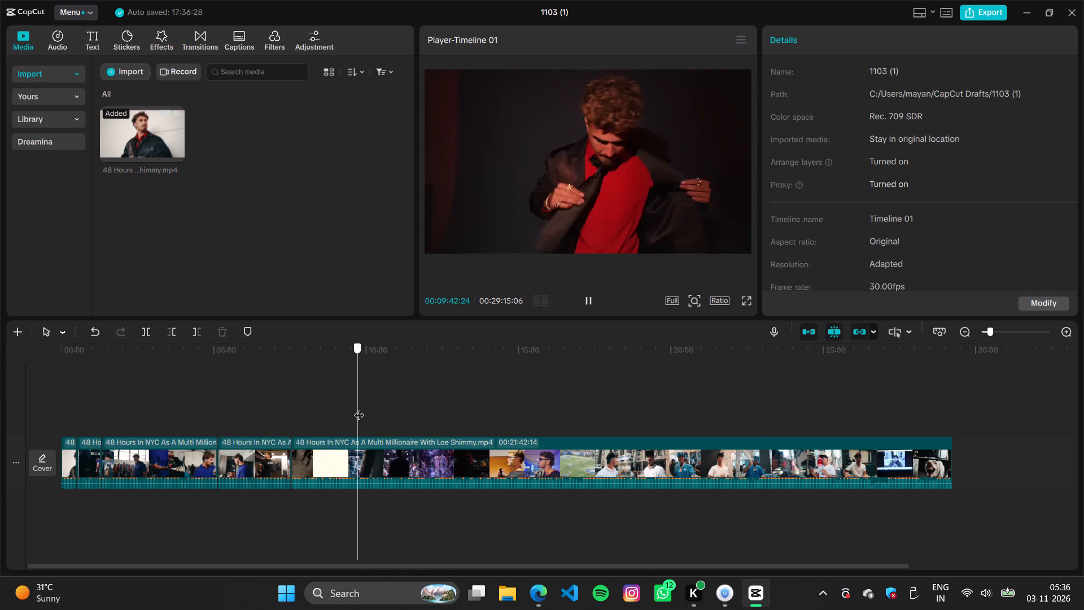
drag(359, 408, 409, 416)
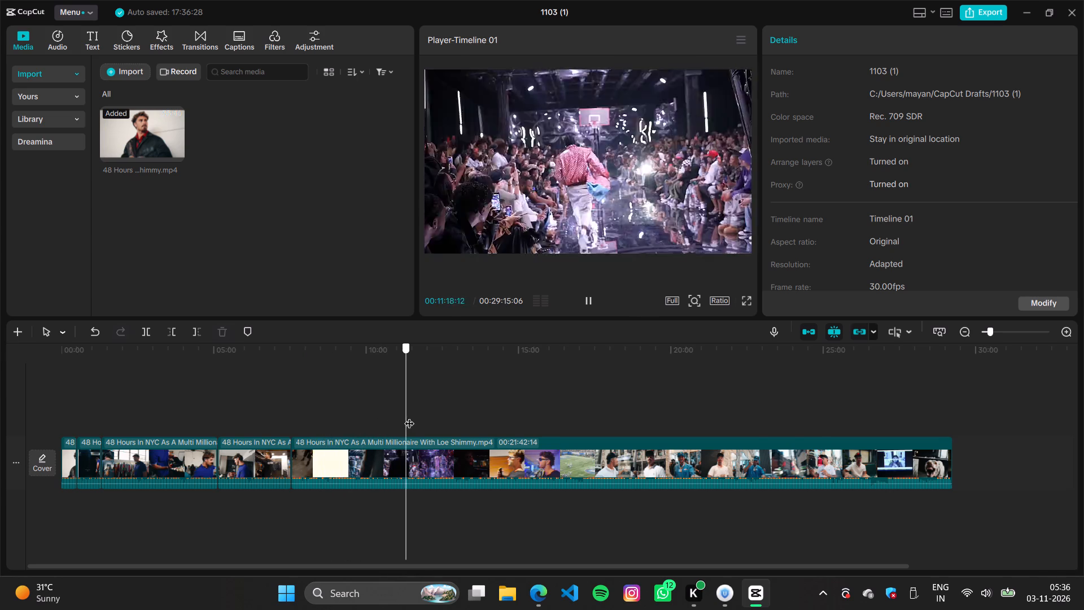
drag(409, 416, 459, 425)
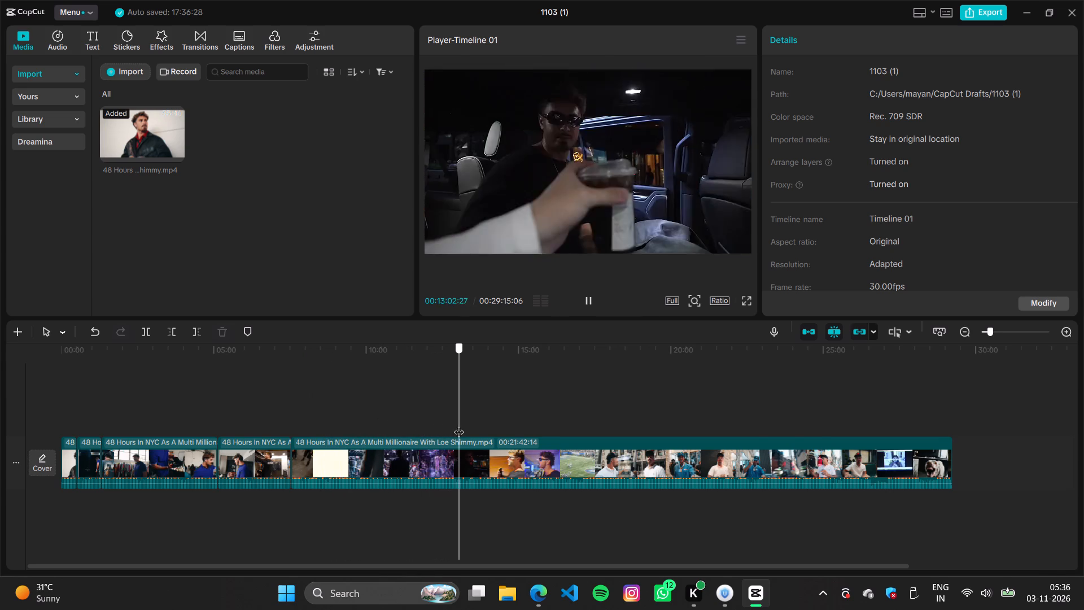
drag(459, 425, 423, 406)
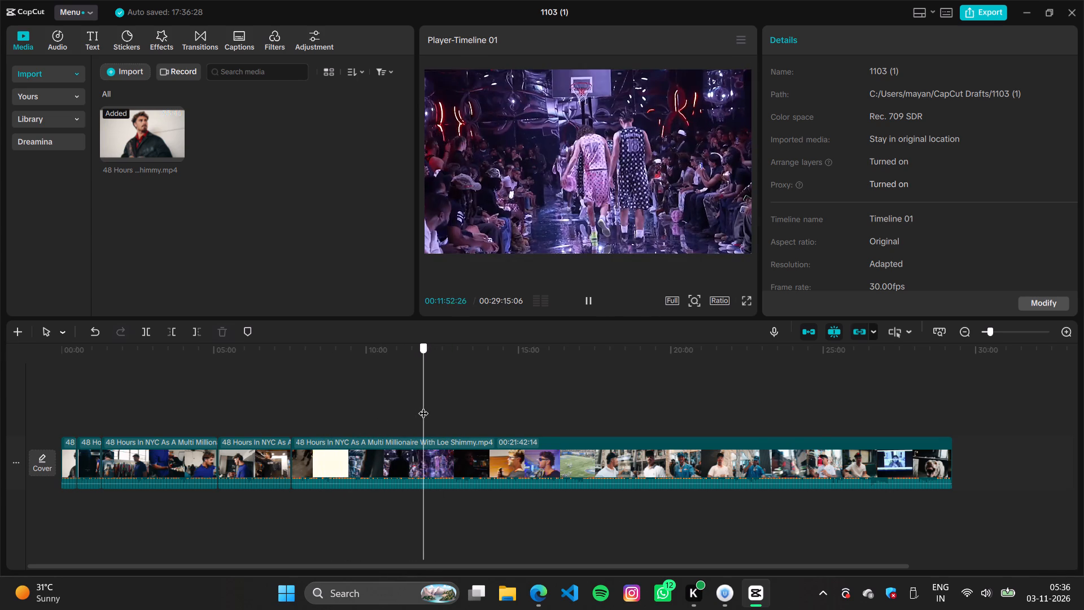
drag(423, 406, 429, 402)
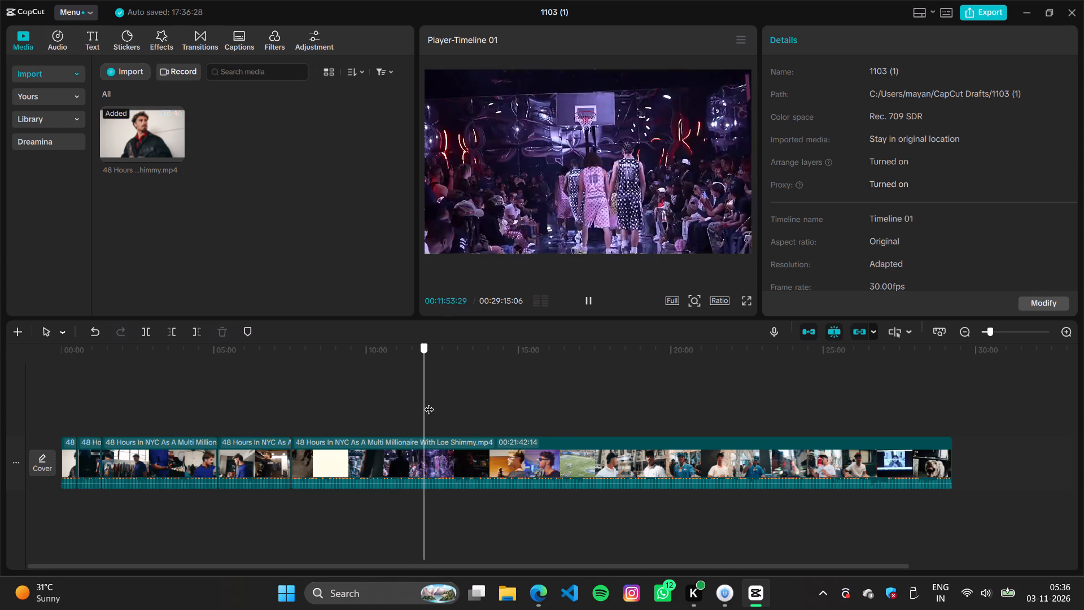
drag(429, 402, 461, 404)
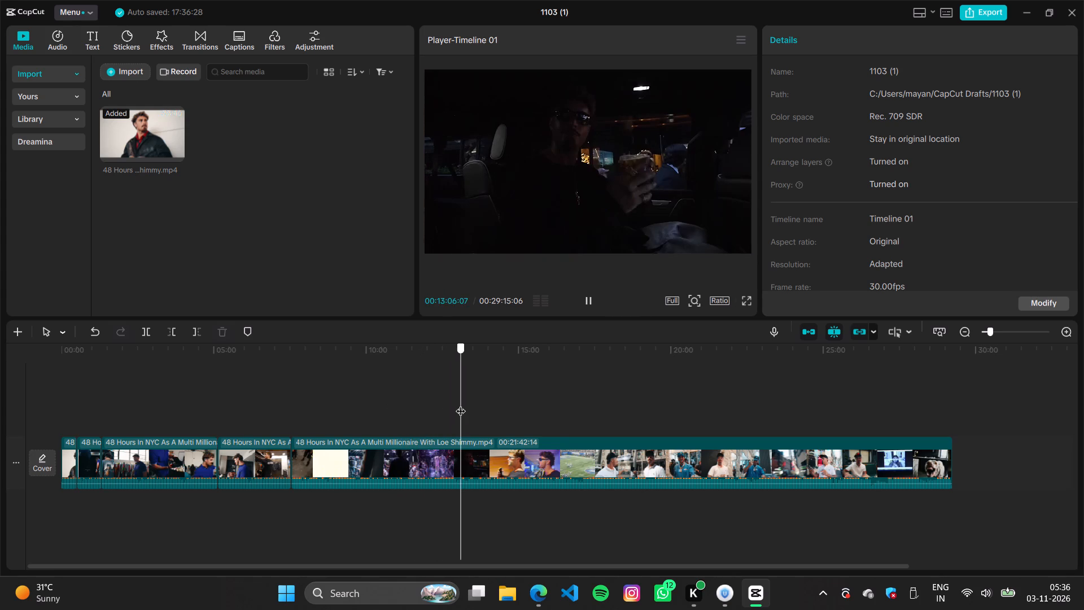
drag(461, 404, 459, 393)
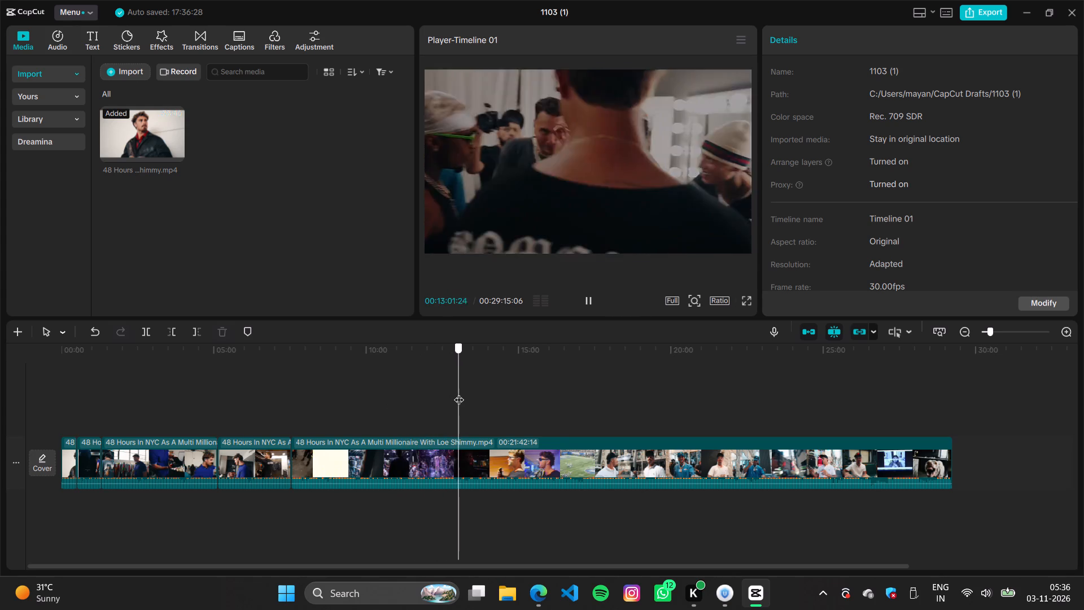
drag(459, 393, 479, 395)
key(ctrl+b)
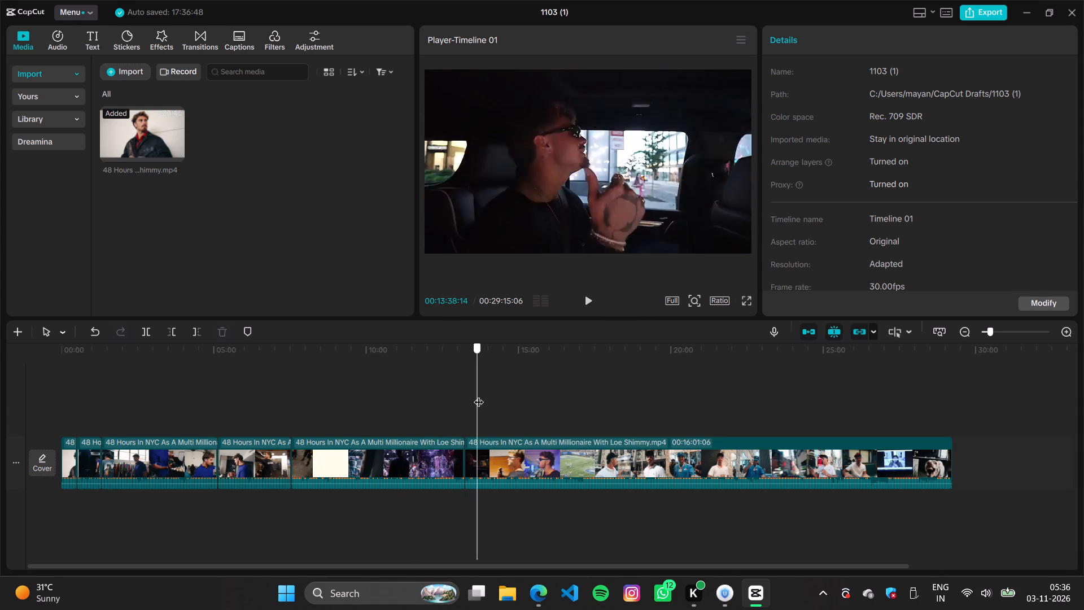
Scan the stadium visit and split the last long clip at about 00:17:16, before the street scene by the fashion show banner.
drag(479, 395, 497, 396)
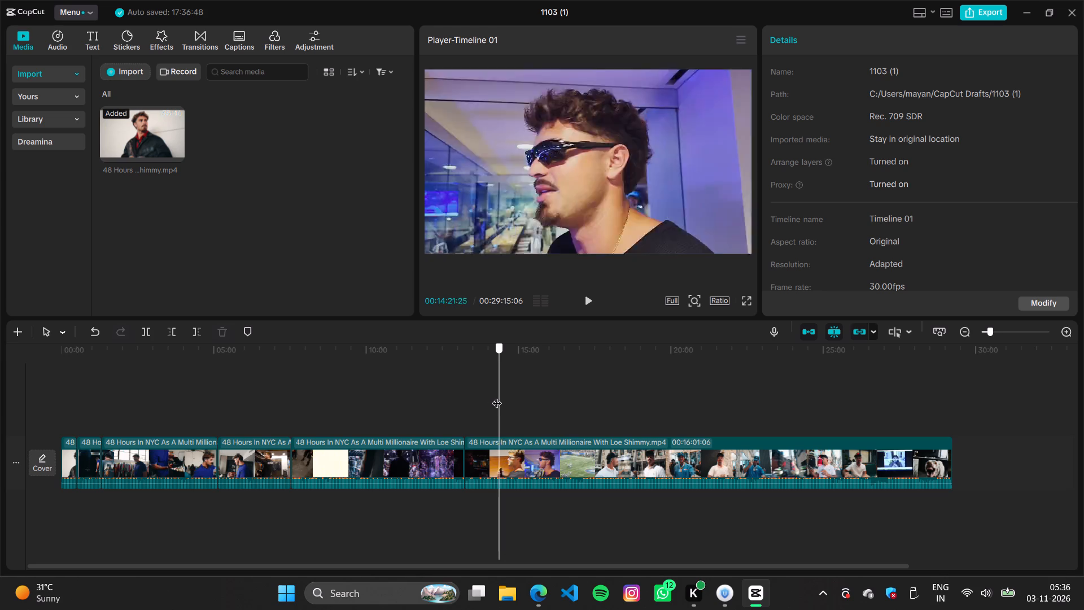
drag(497, 396, 500, 396)
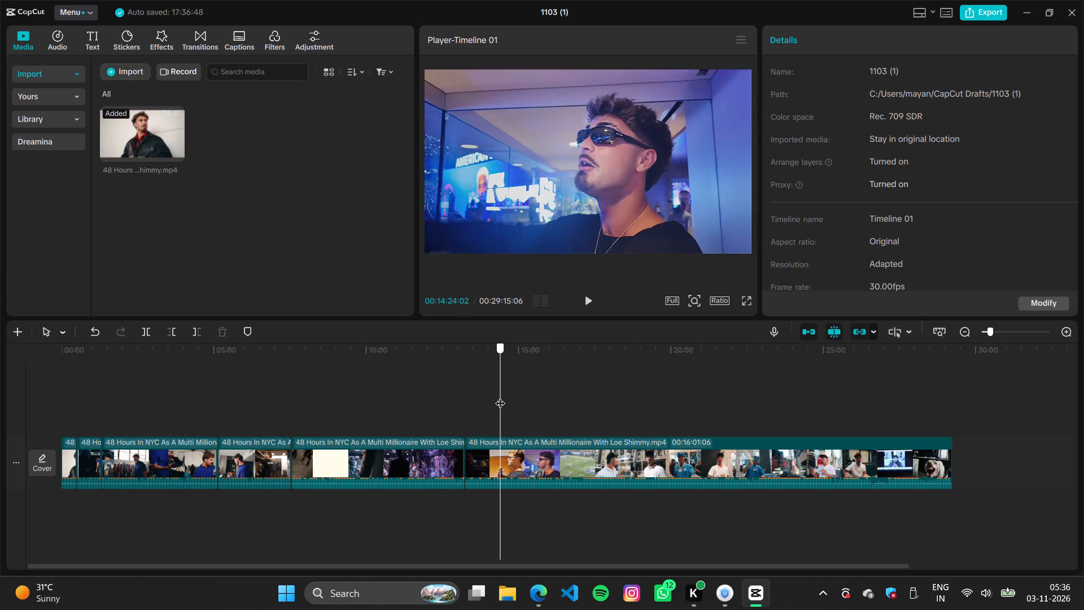
drag(500, 396, 586, 397)
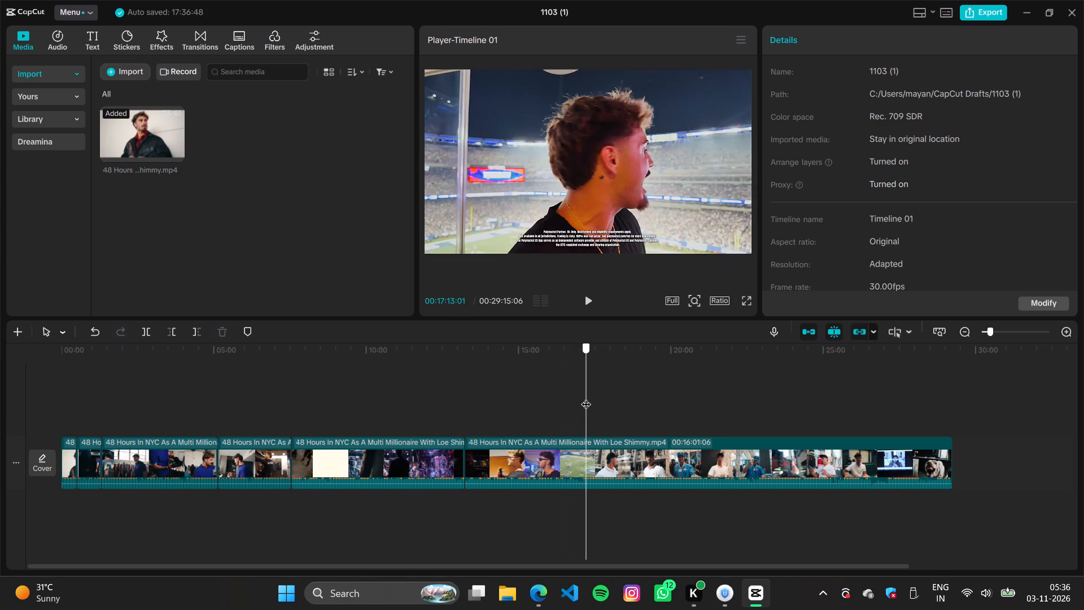
drag(586, 397, 600, 400)
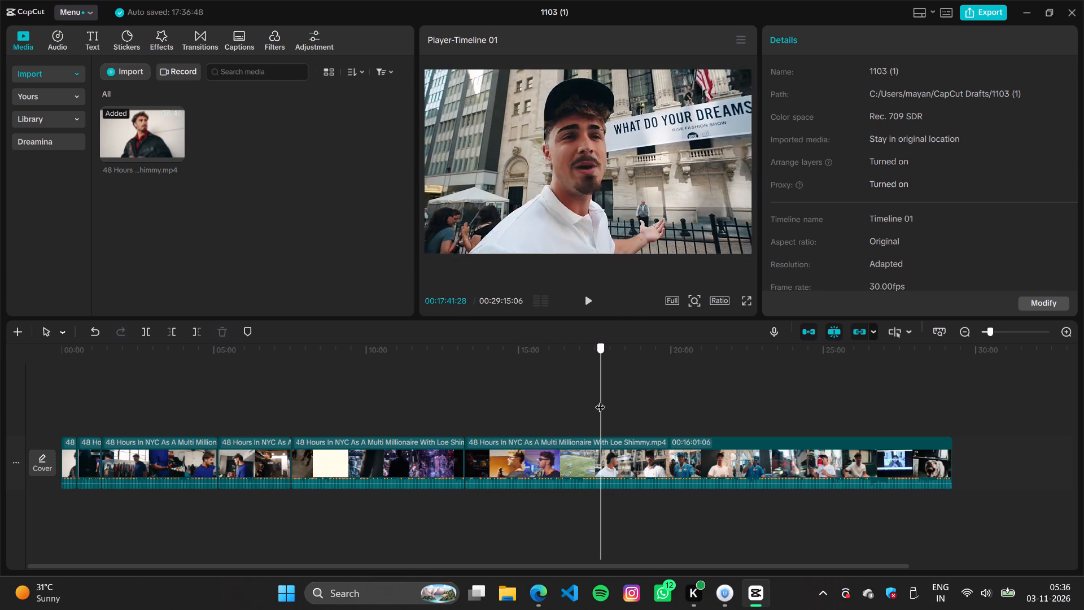
drag(600, 400, 589, 399)
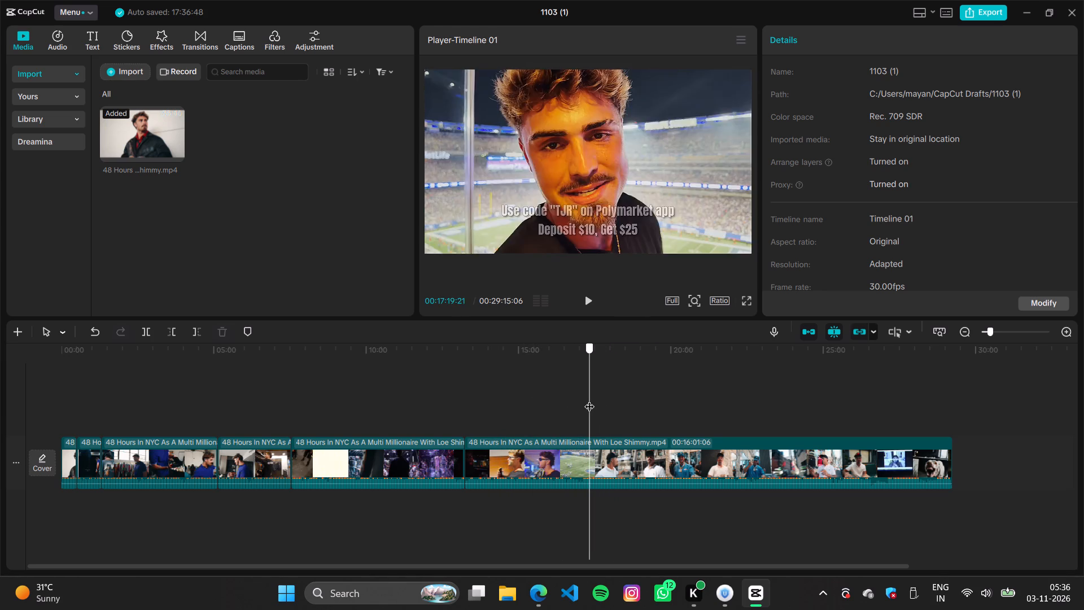
drag(589, 399, 589, 396)
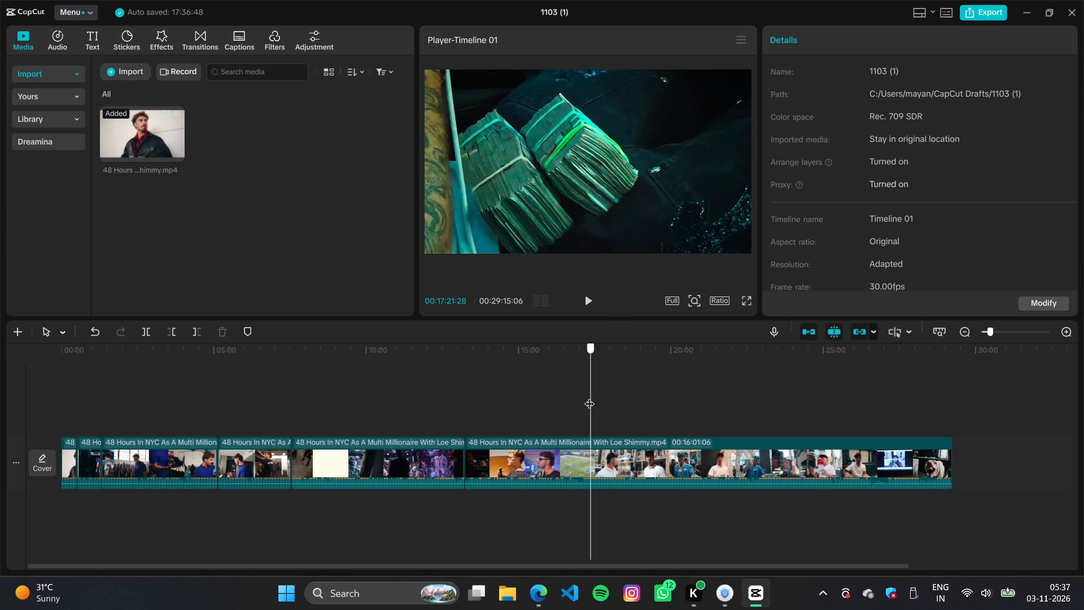
drag(589, 396, 592, 396)
key(ctrl+b)
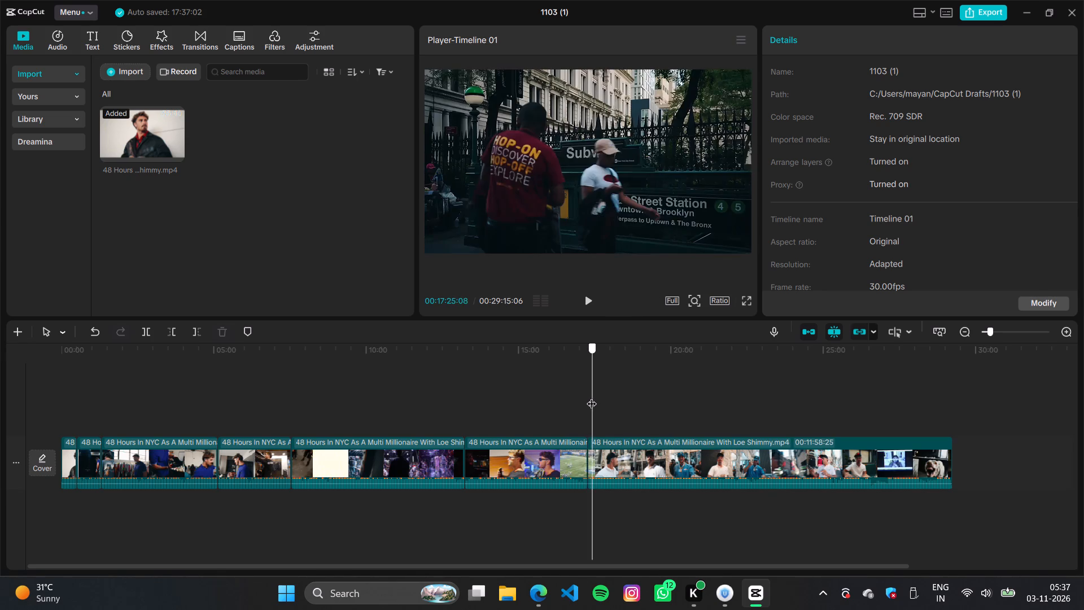
Scan the street interview, store and Nasdaq street scenes up to about 00:23:29 to find the next section to cut.
drag(592, 396, 628, 422)
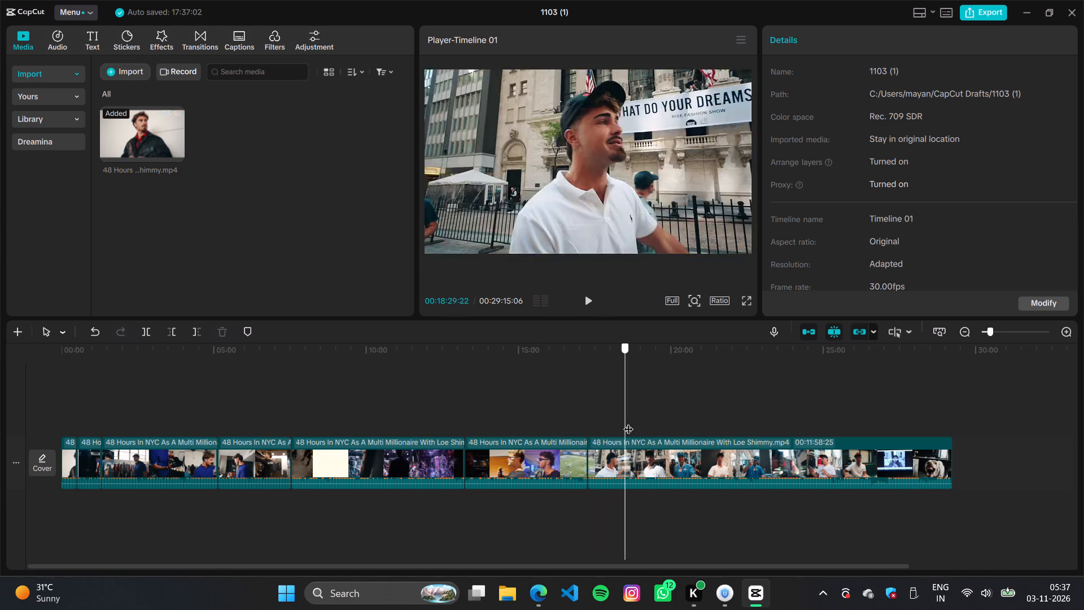
drag(628, 422, 669, 420)
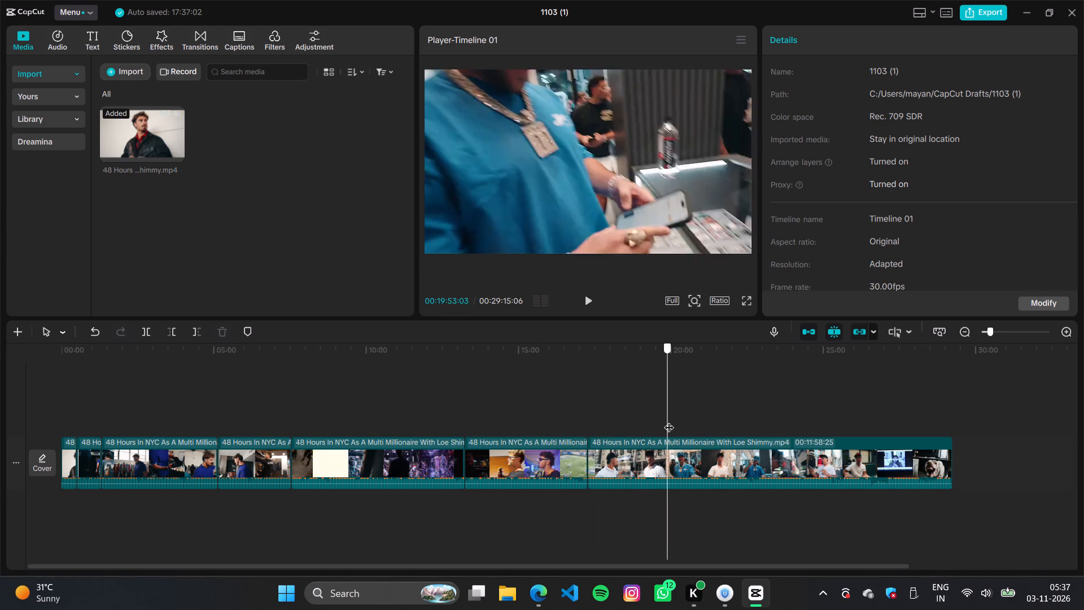
drag(669, 420, 728, 422)
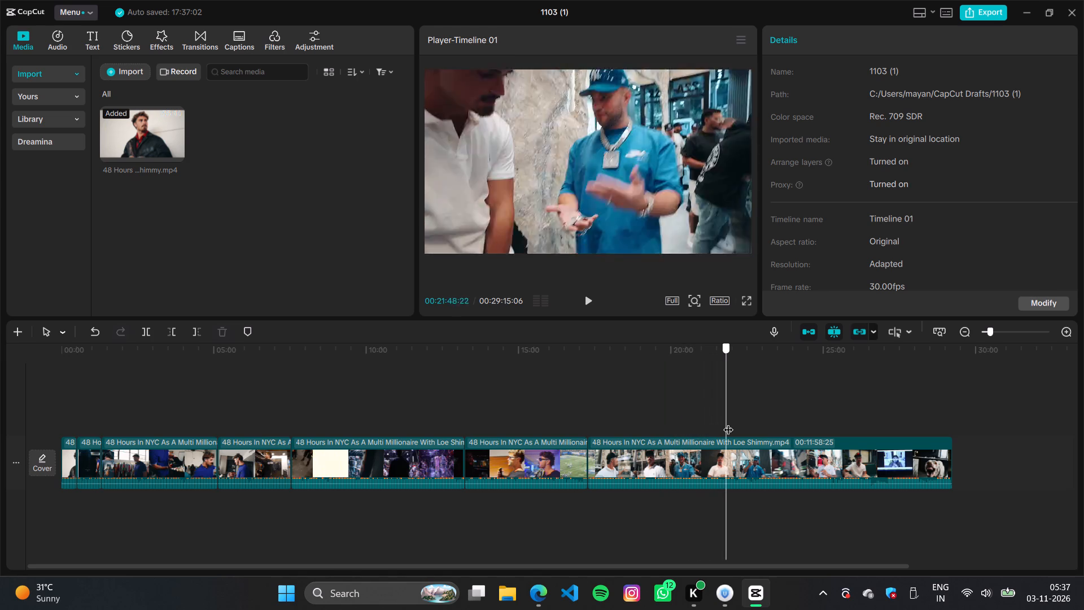
drag(728, 422, 763, 426)
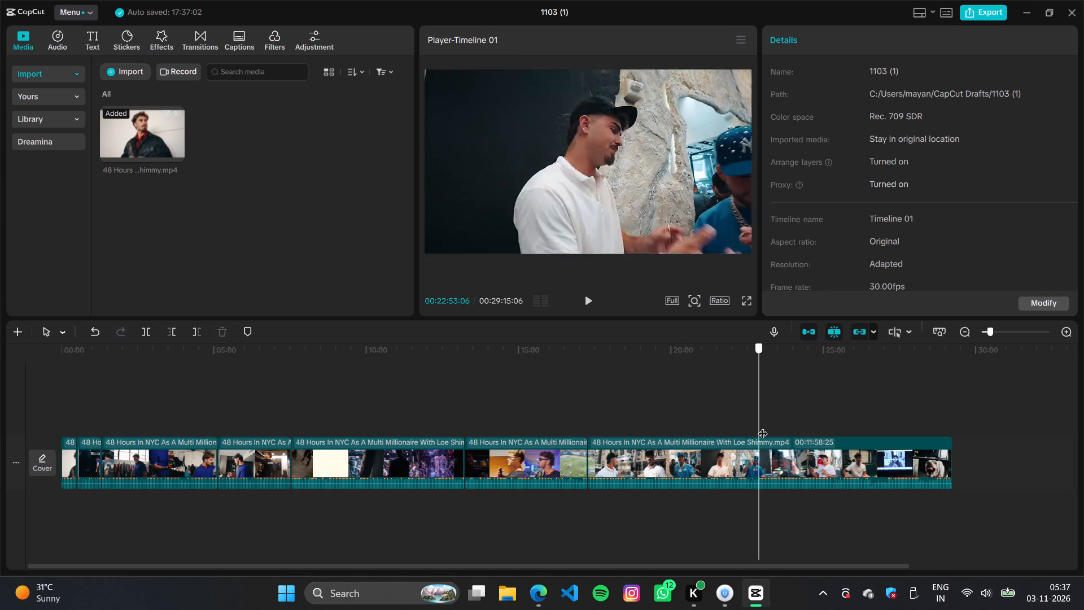
drag(763, 426, 775, 430)
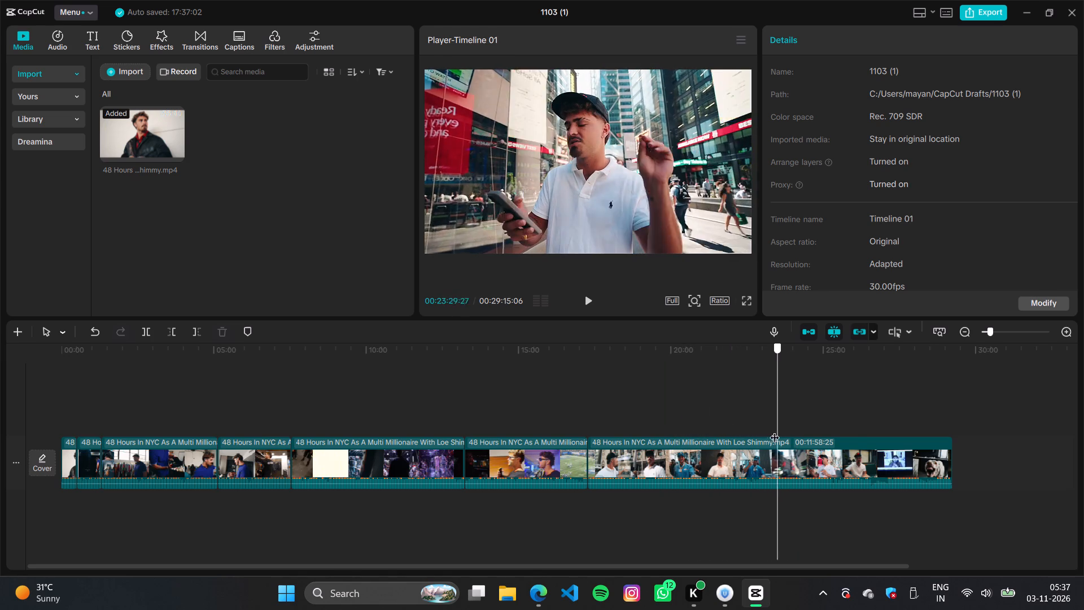
drag(775, 430, 760, 430)
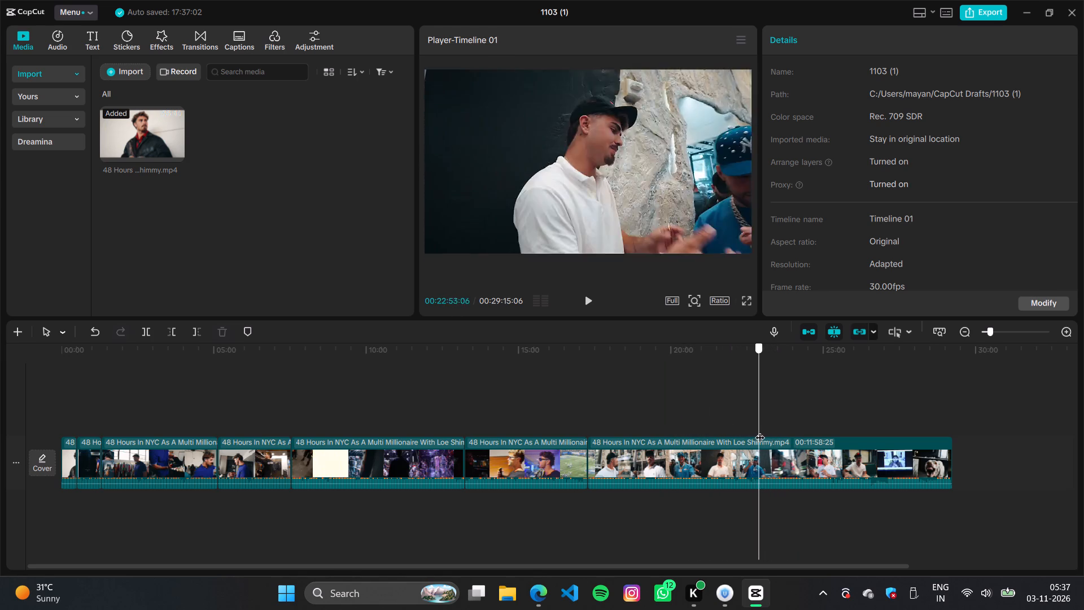
drag(760, 430, 772, 427)
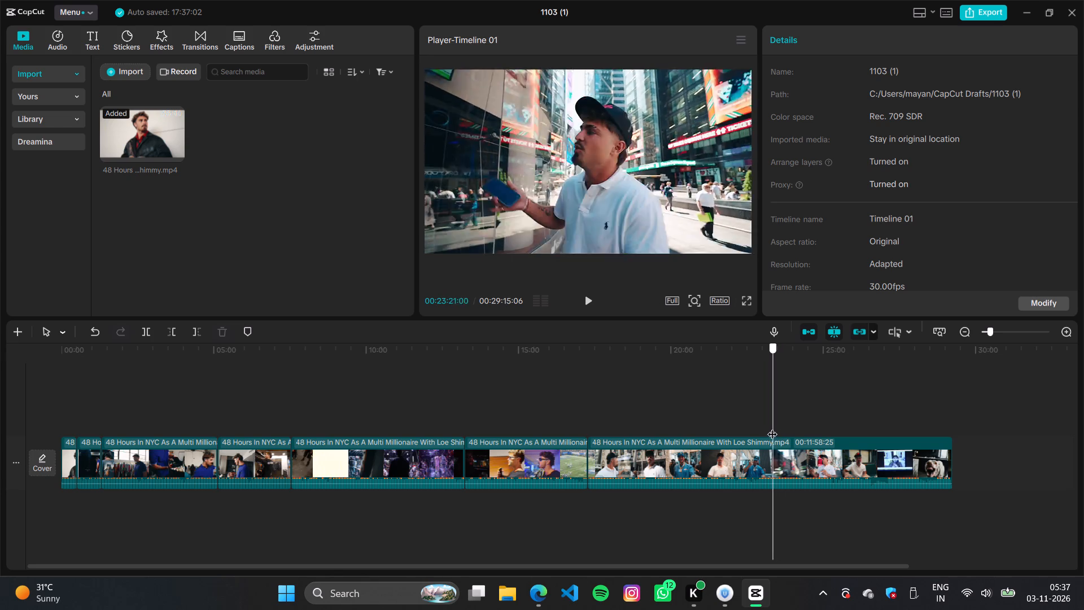
drag(772, 427, 762, 423)
key(space)
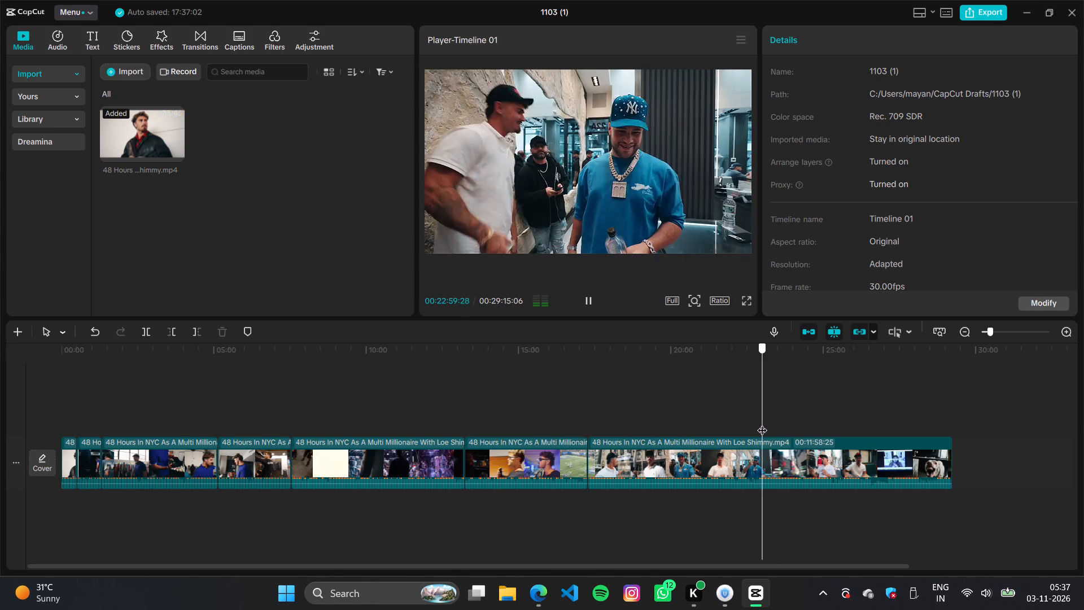
drag(762, 423, 762, 423)
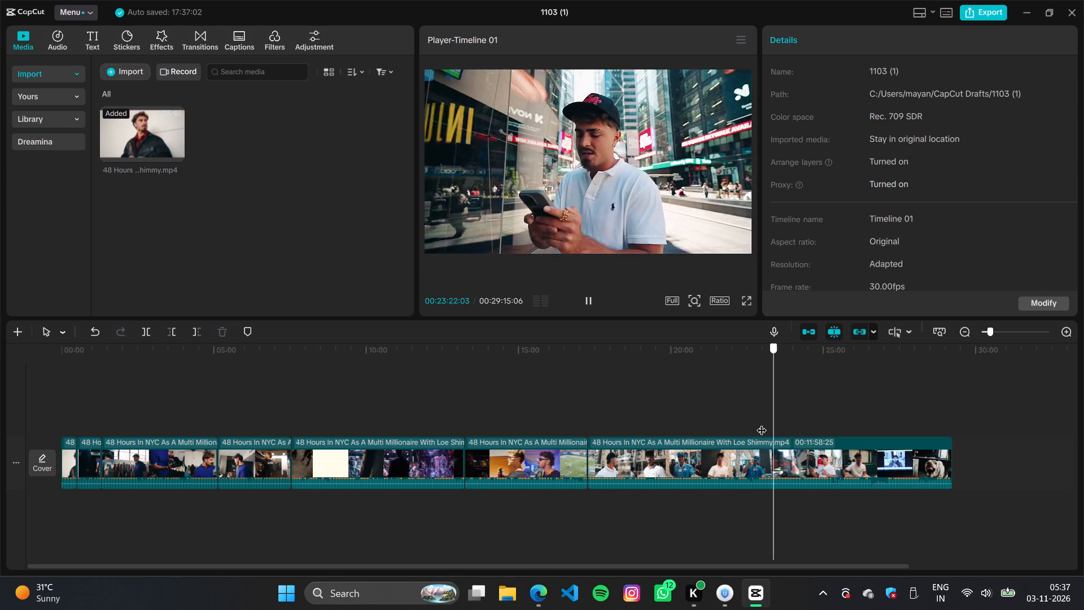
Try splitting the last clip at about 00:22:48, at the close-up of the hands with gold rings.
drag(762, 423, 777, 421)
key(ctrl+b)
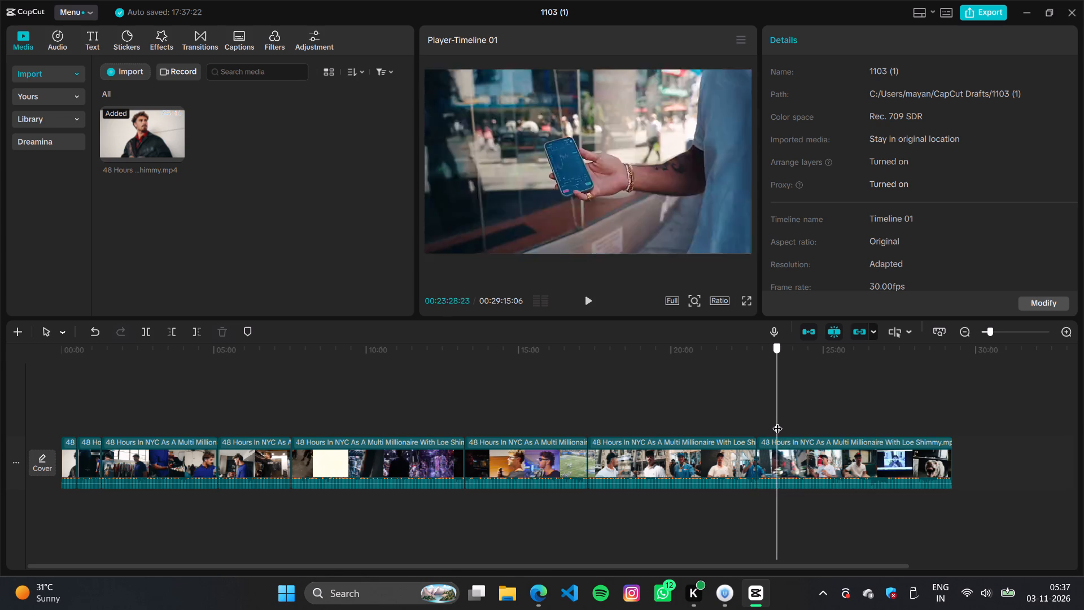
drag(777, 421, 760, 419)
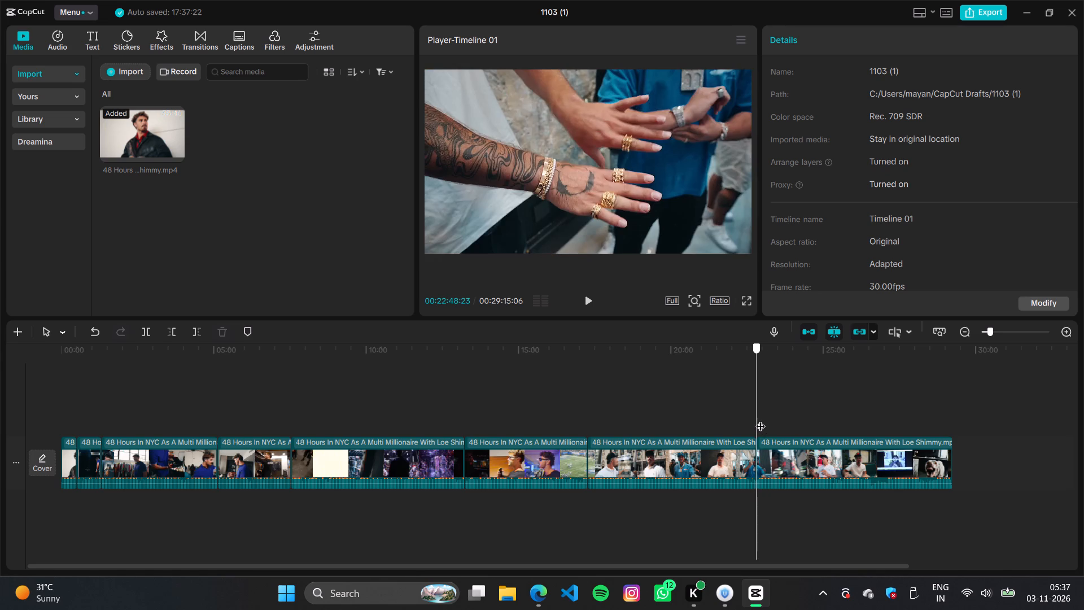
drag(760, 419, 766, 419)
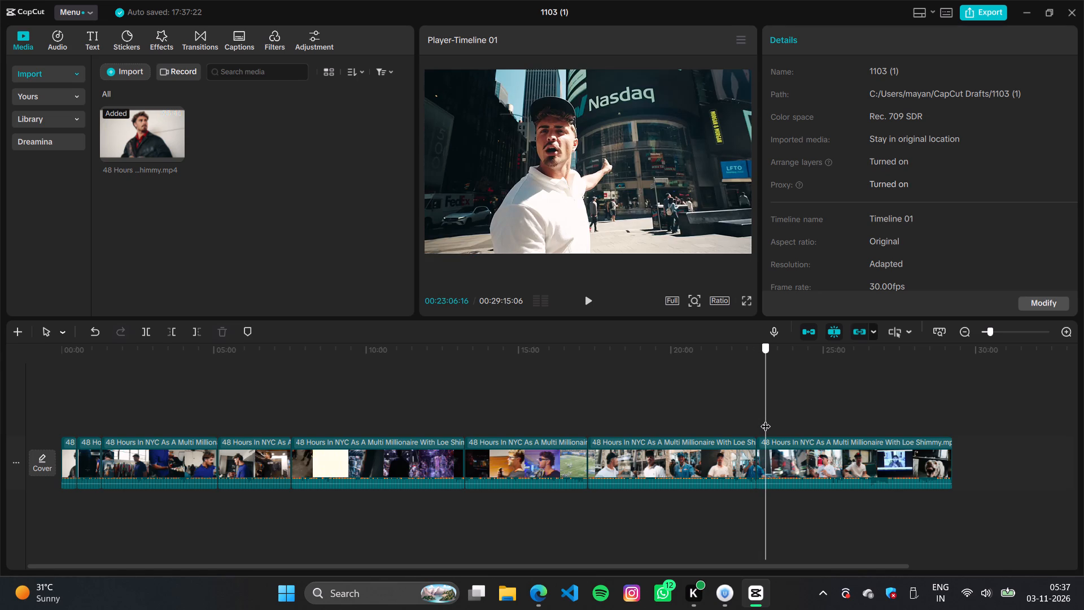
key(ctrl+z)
Split the last clip at 00:23:12:03 and 00:24:37:21, in the Nasdaq street scene, and delete the section between the two cuts.
drag(766, 419, 768, 413)
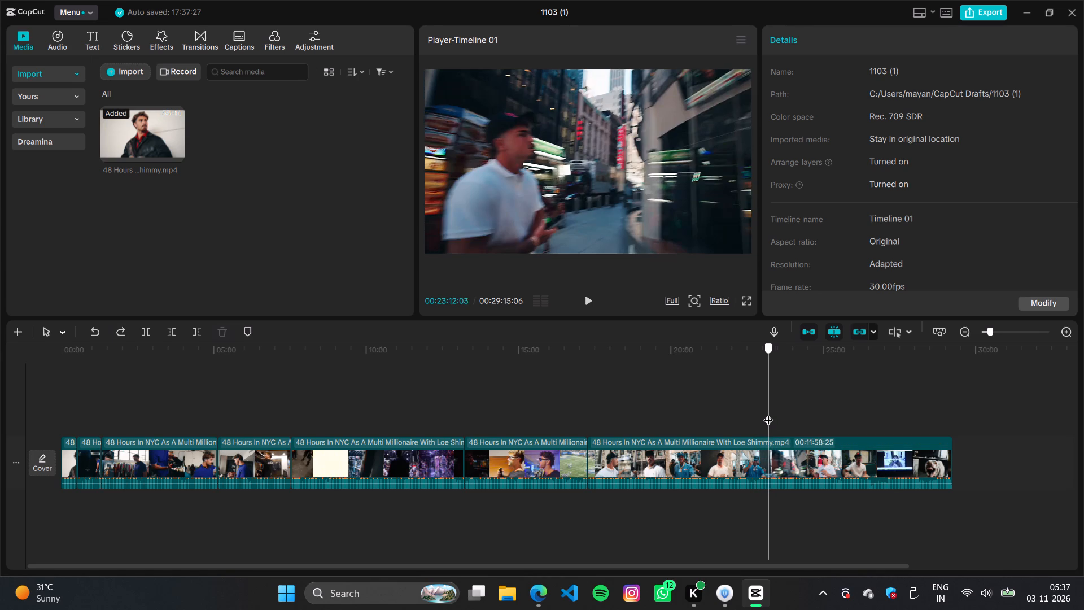
drag(768, 413, 801, 420)
key(ctrl+b)
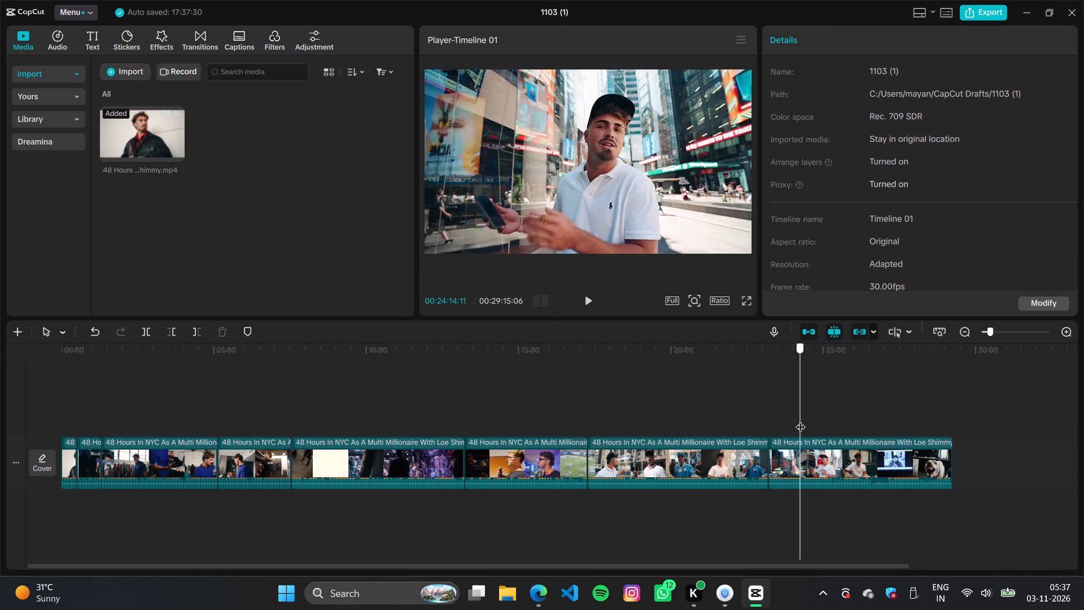
drag(801, 420, 814, 421)
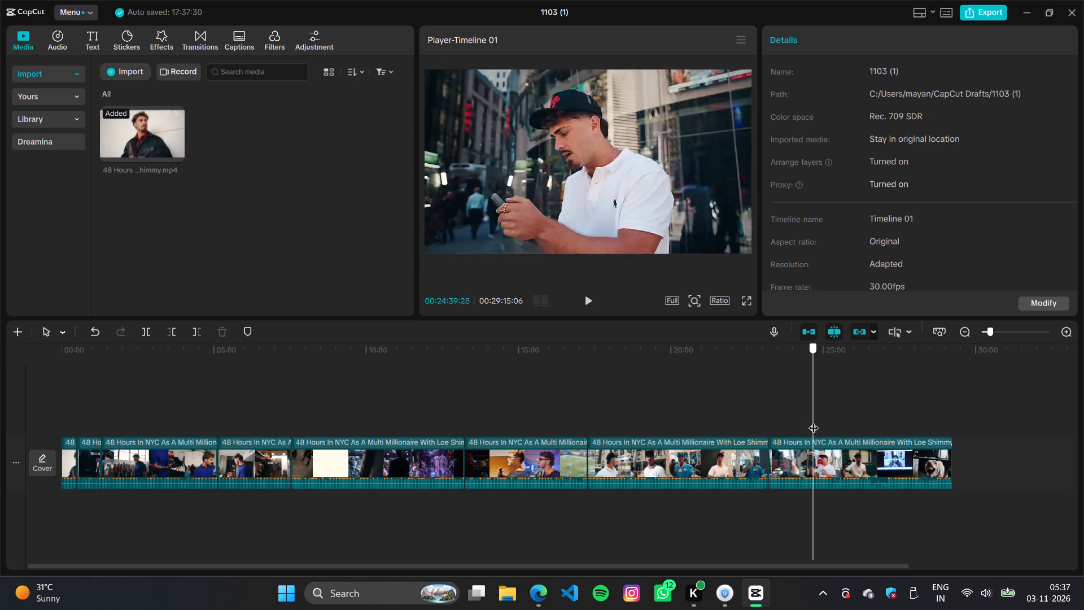
drag(814, 421, 812, 419)
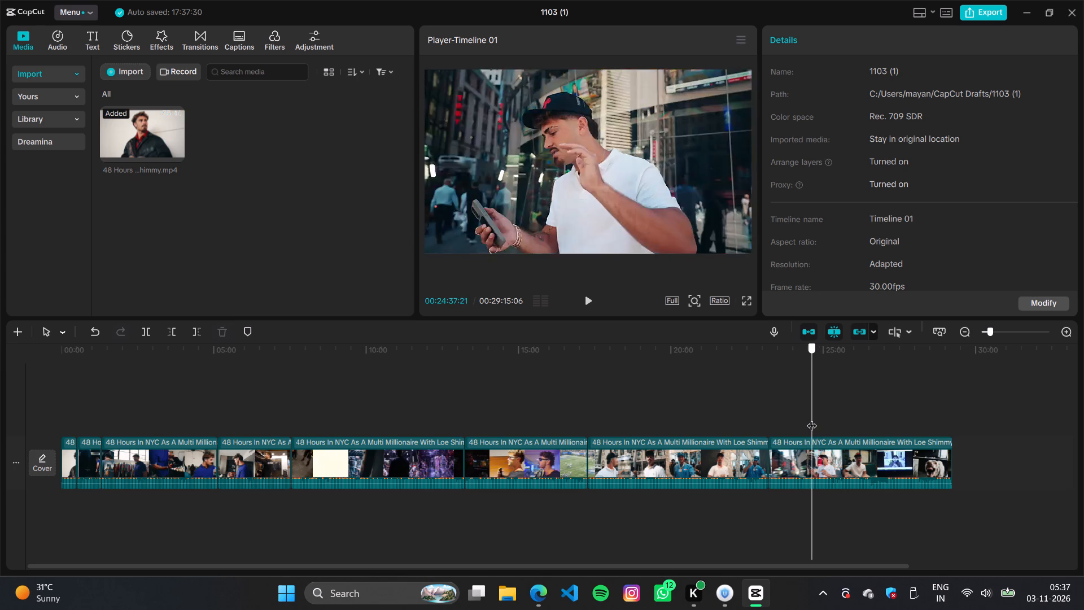
drag(812, 419, 802, 455)
key(ctrl+b)
click(802, 455)
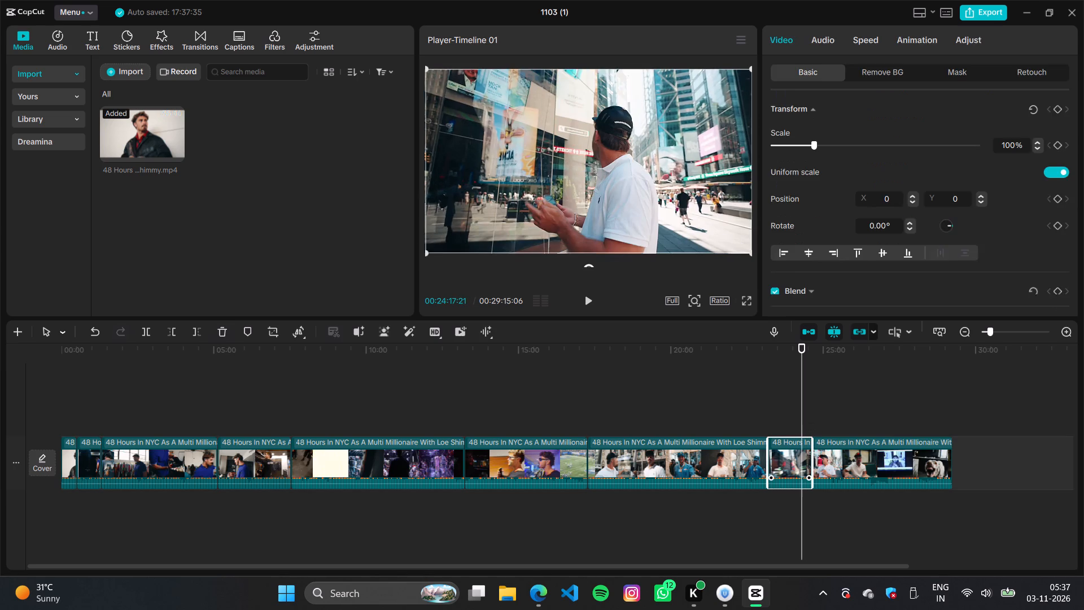
key(BackSpace)
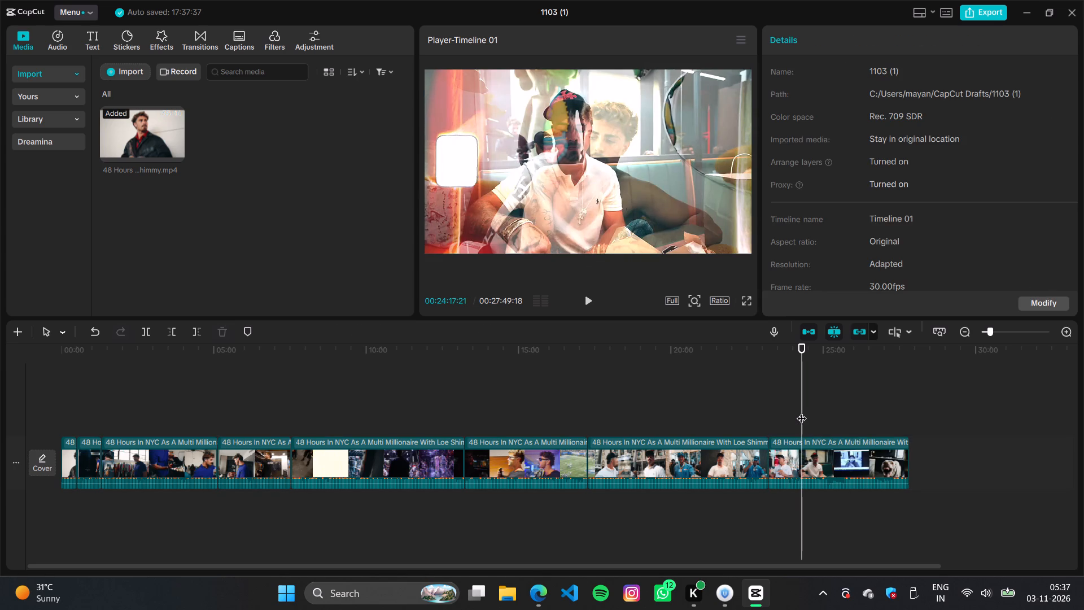
Split the last clip at 00:24:18:24, at the shirtless man on the sofa, and at 00:25:01:01, in the night footage, and delete the section between.
drag(802, 411, 784, 416)
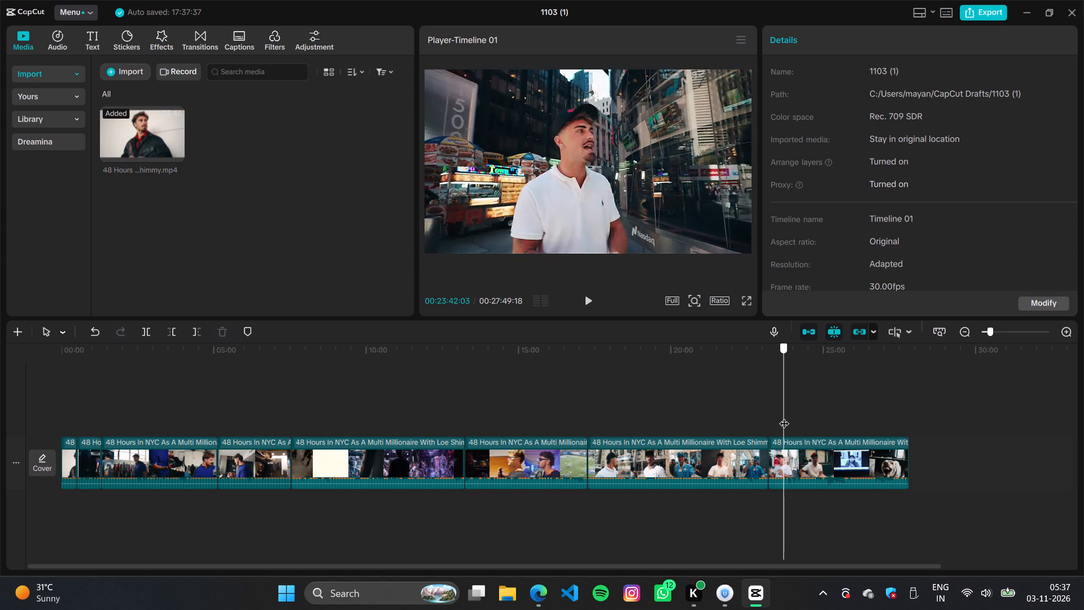
drag(784, 416, 829, 420)
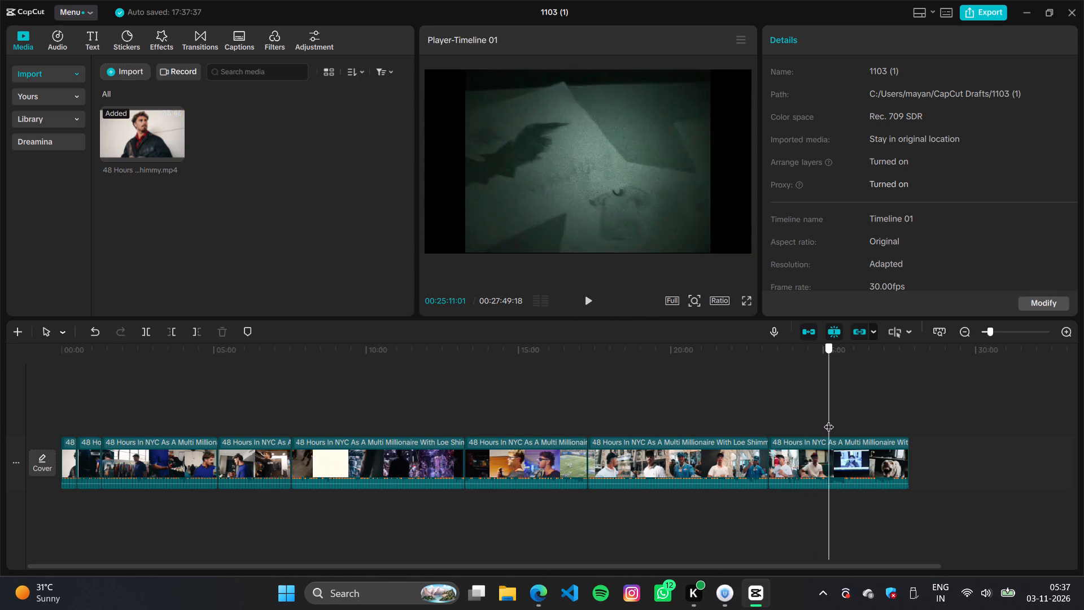
drag(829, 420, 802, 410)
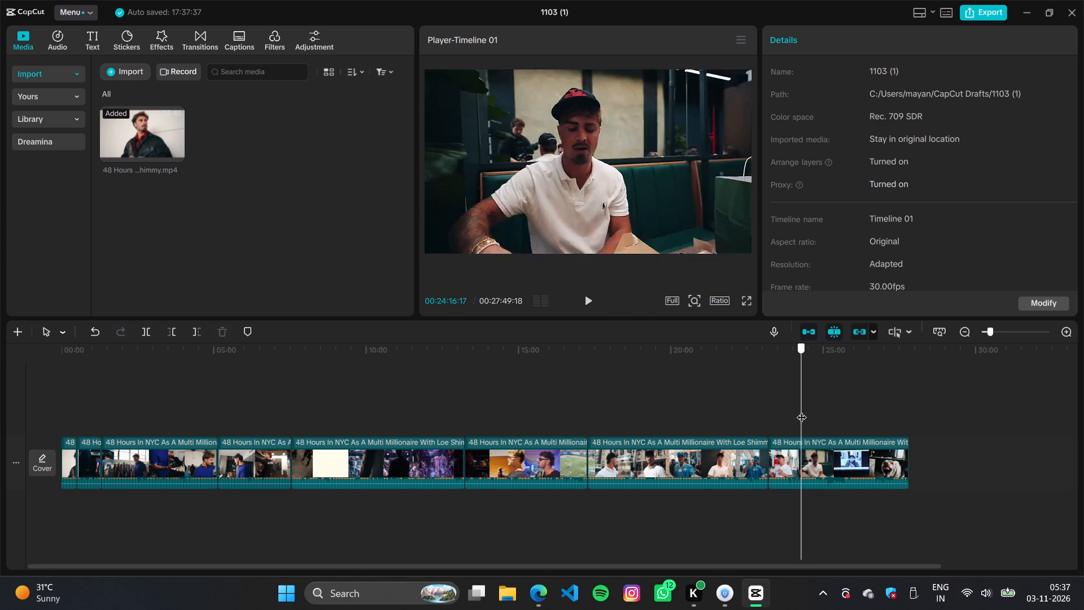
drag(802, 410, 802, 408)
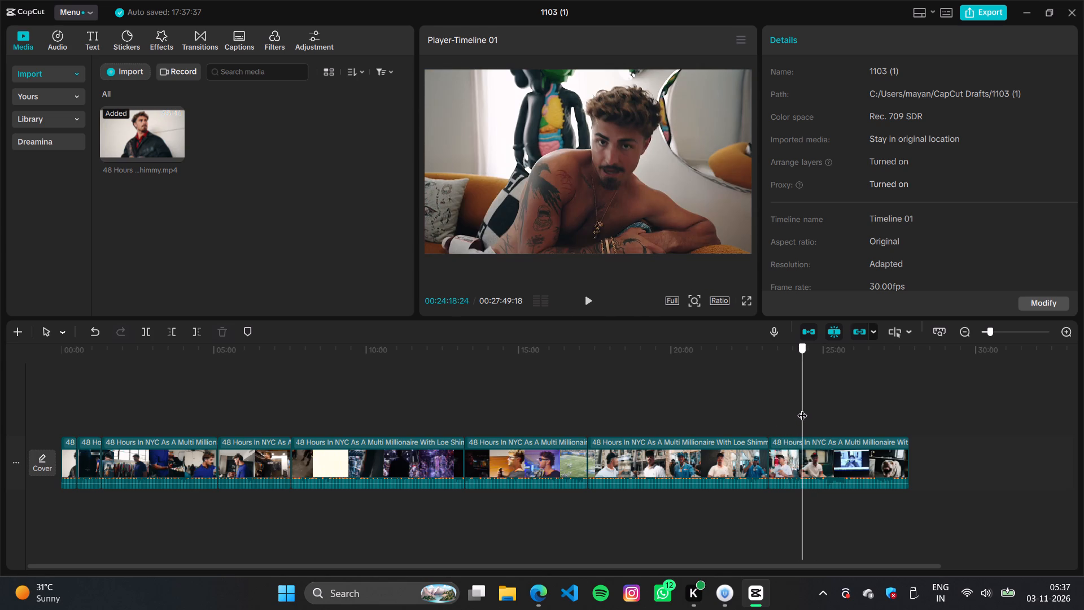
drag(802, 408, 824, 412)
key(ctrl+b)
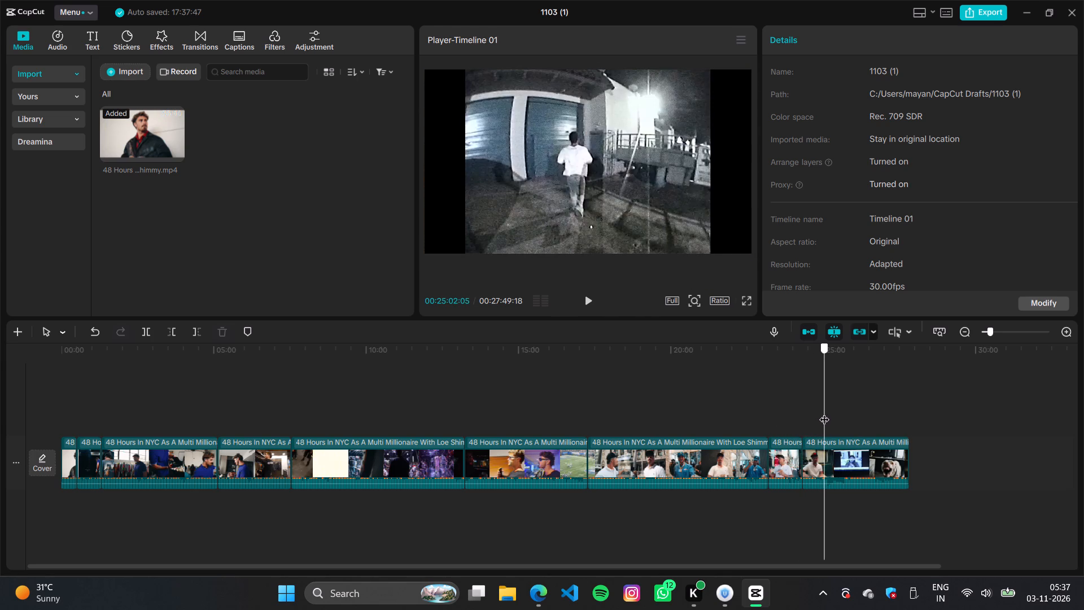
drag(824, 412, 823, 409)
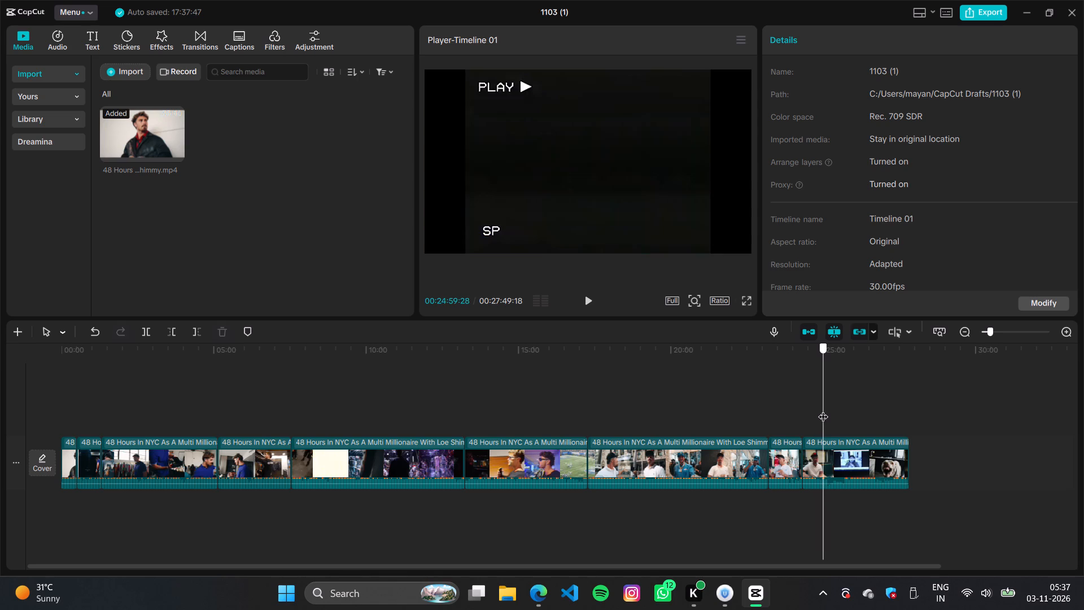
drag(823, 409, 824, 409)
key(ctrl+b)
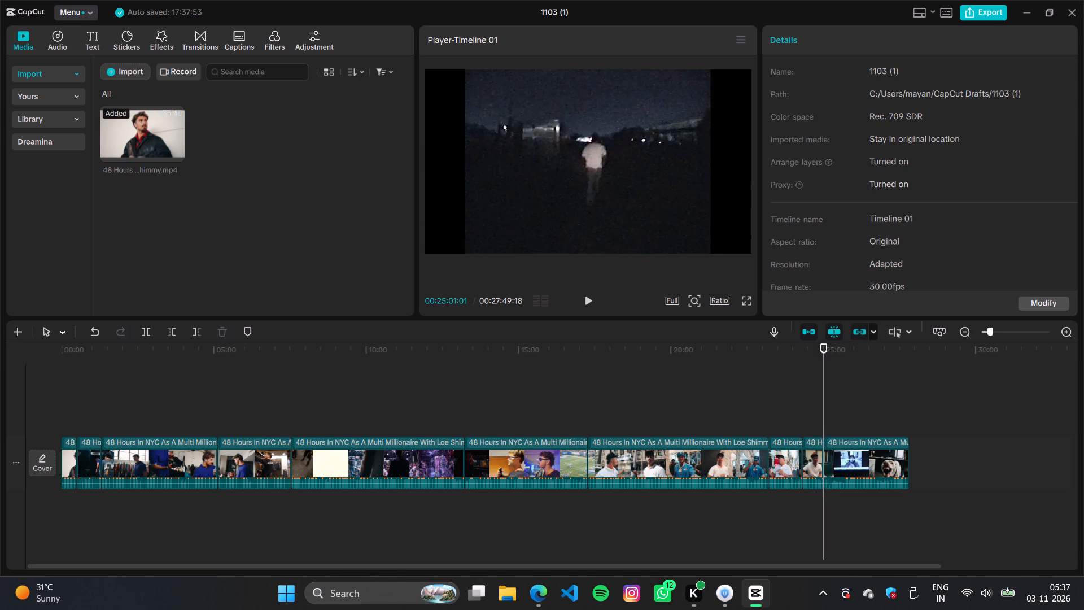
drag(810, 439, 809, 448)
click(809, 448)
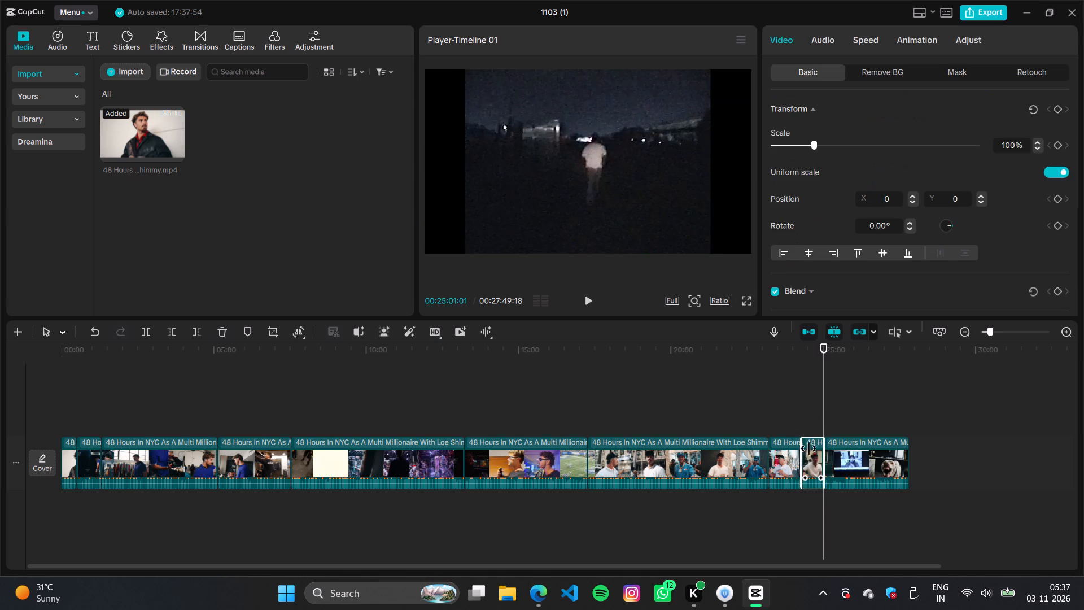
key(BackSpace)
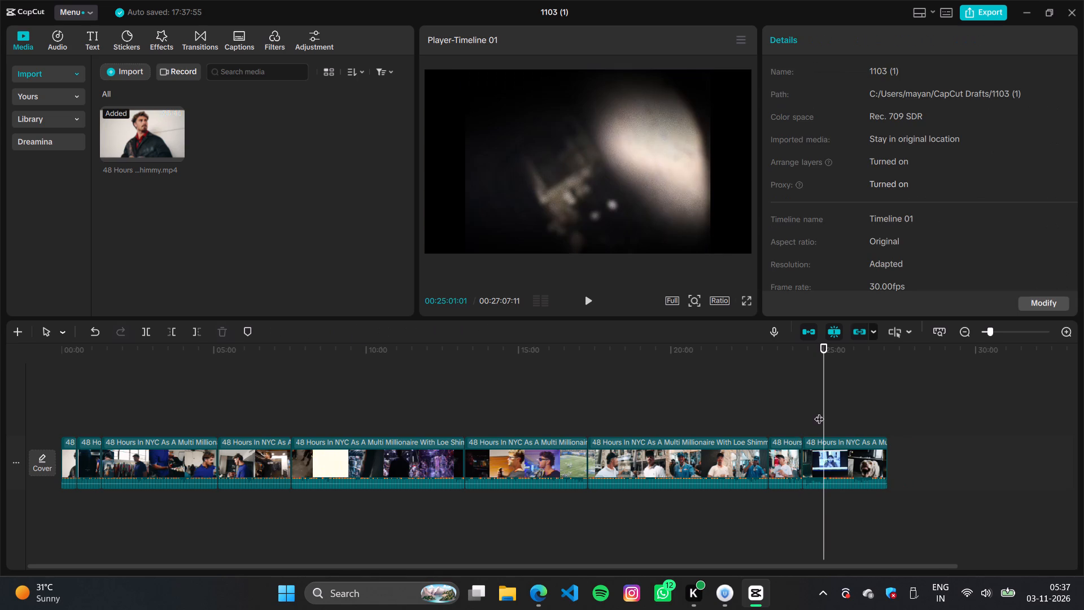
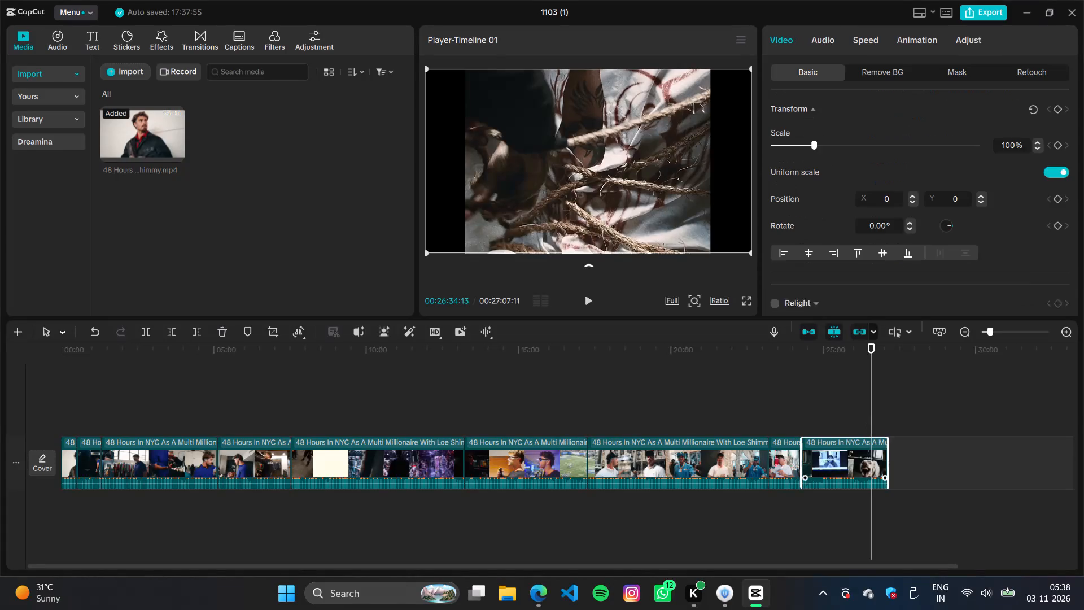
Delete the last clip, which runs from 00:24:18:24 in the night footage to the end of the timeline.
key(BackSpace)
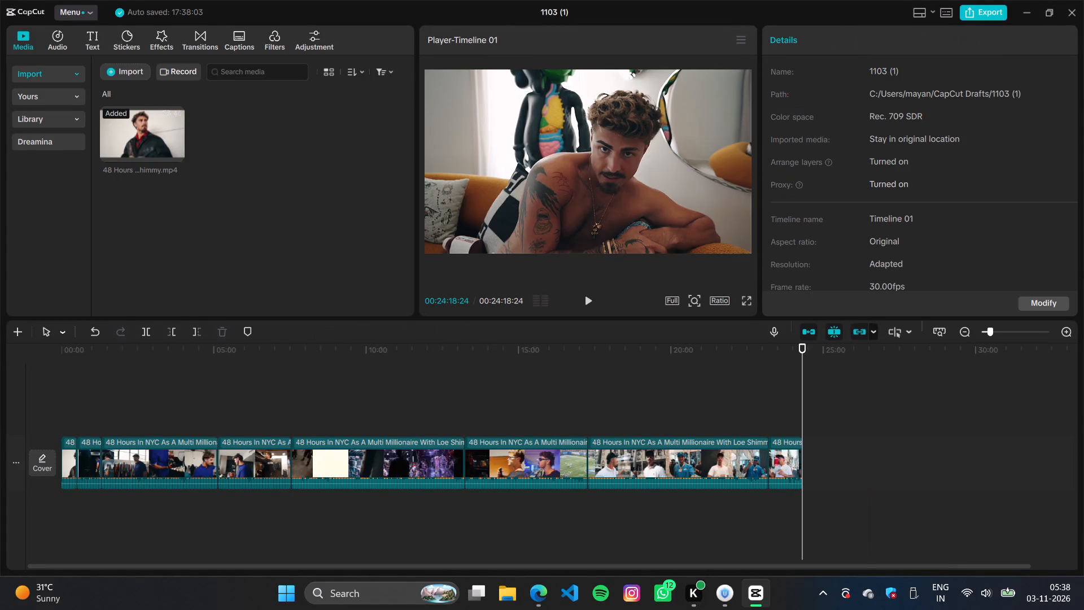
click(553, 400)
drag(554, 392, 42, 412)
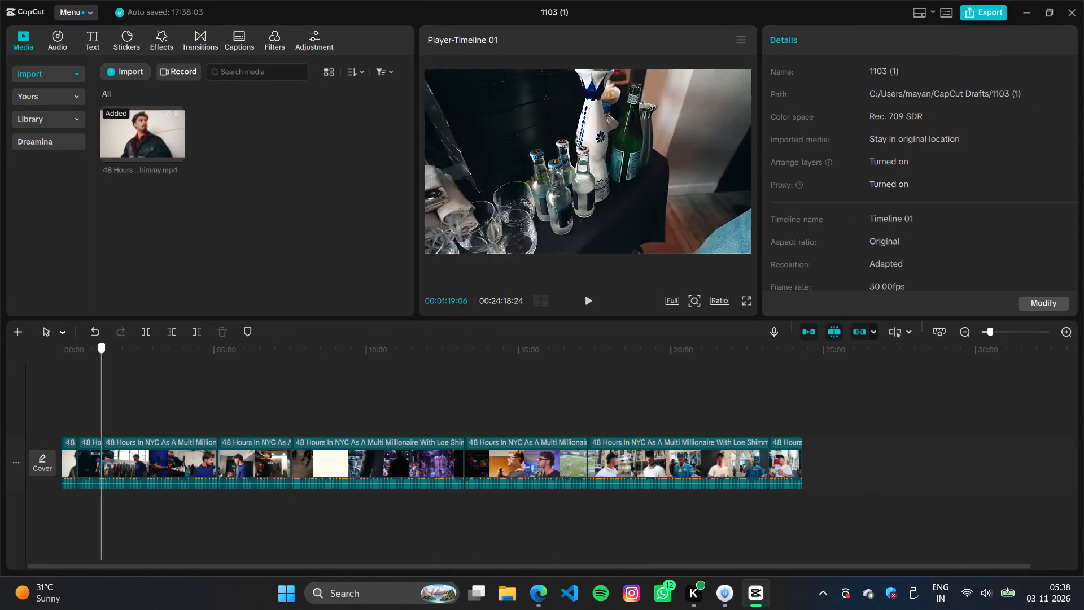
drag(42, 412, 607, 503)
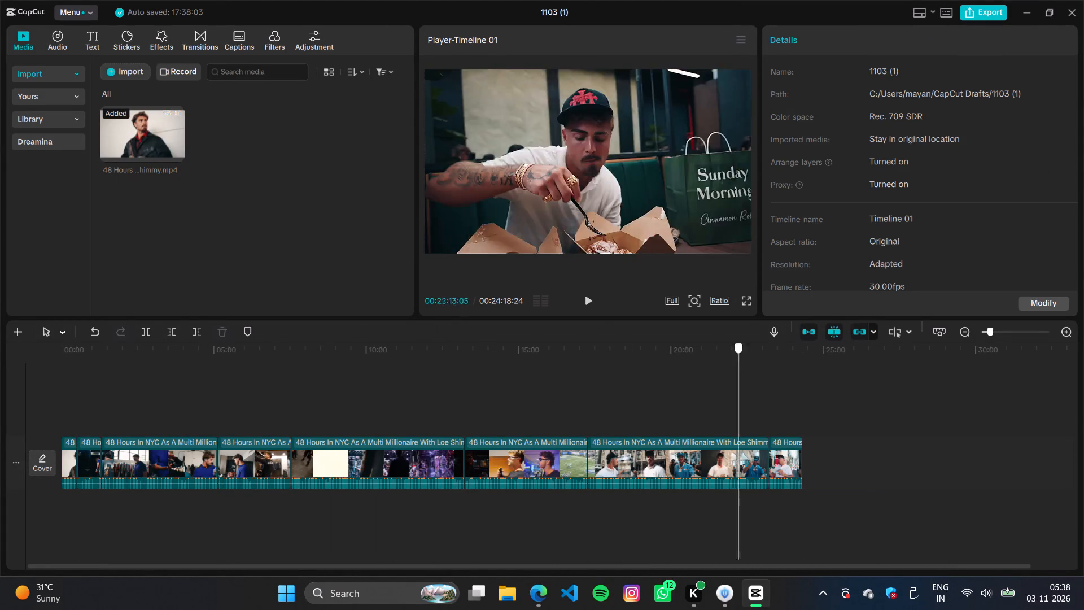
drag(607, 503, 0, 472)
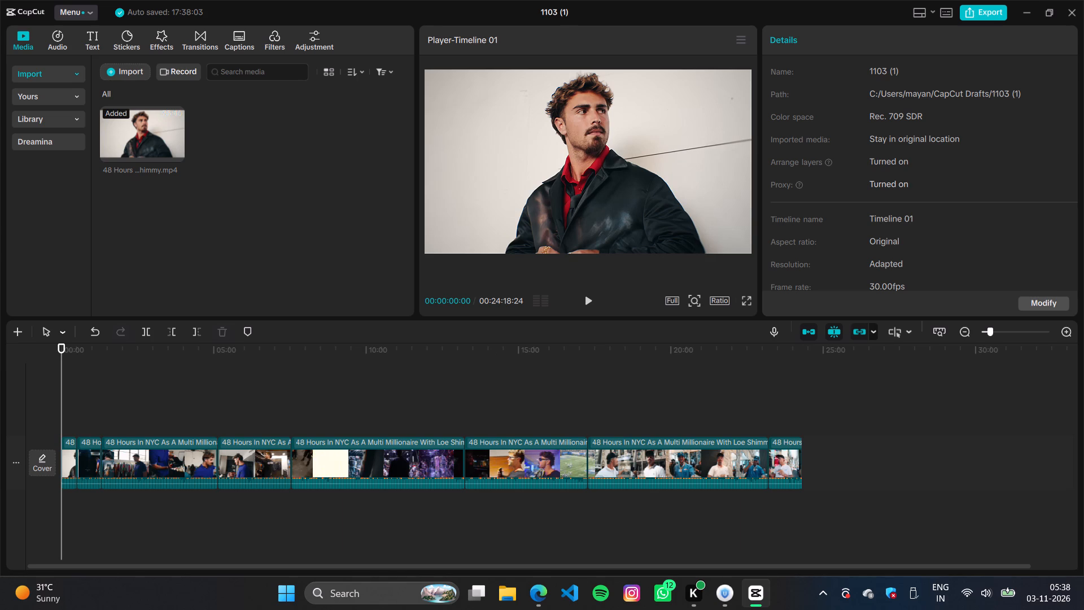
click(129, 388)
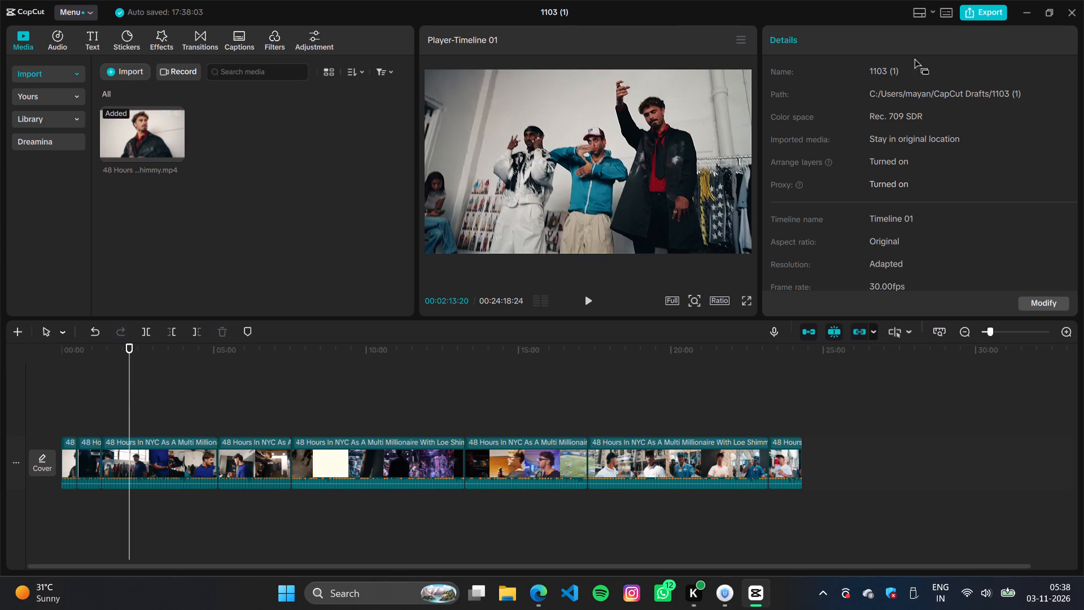
Export the shortened 48 Hours In NYC timeline as a 4K H.264 mp4 at 30fps with the Higher bit rate.
click(978, 8)
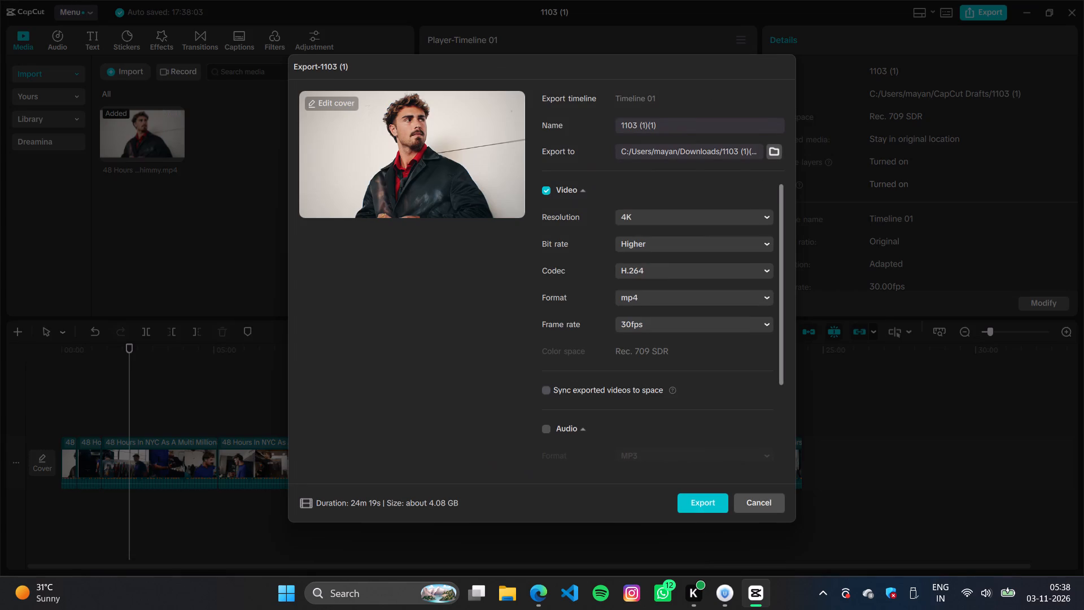
click(712, 507)
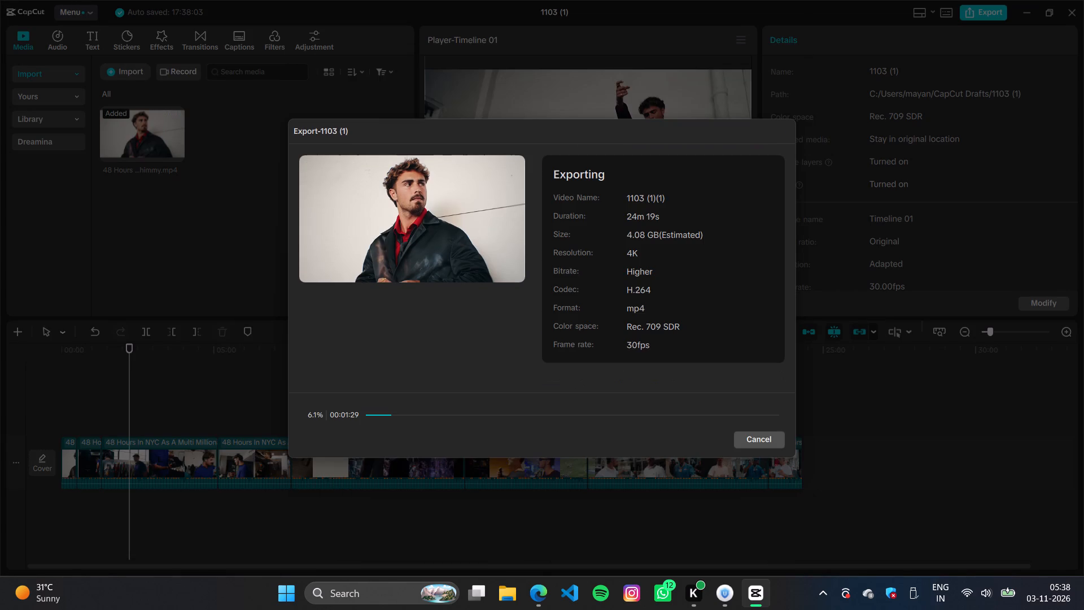
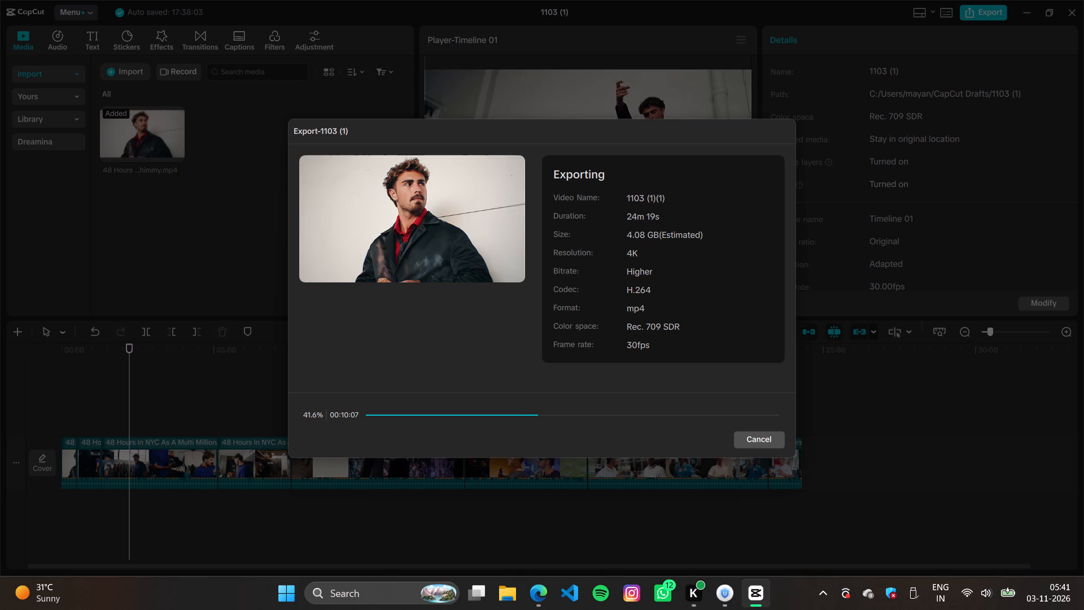
Cancel the running 4K export of the shortened timeline and return to the editor.
click(768, 439)
click(508, 334)
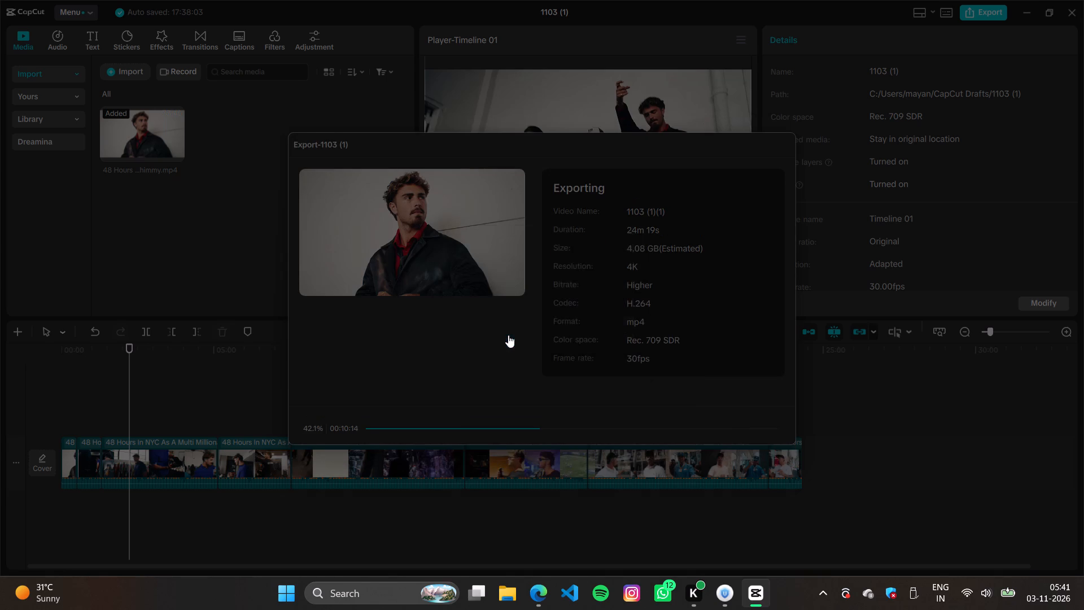
click(762, 504)
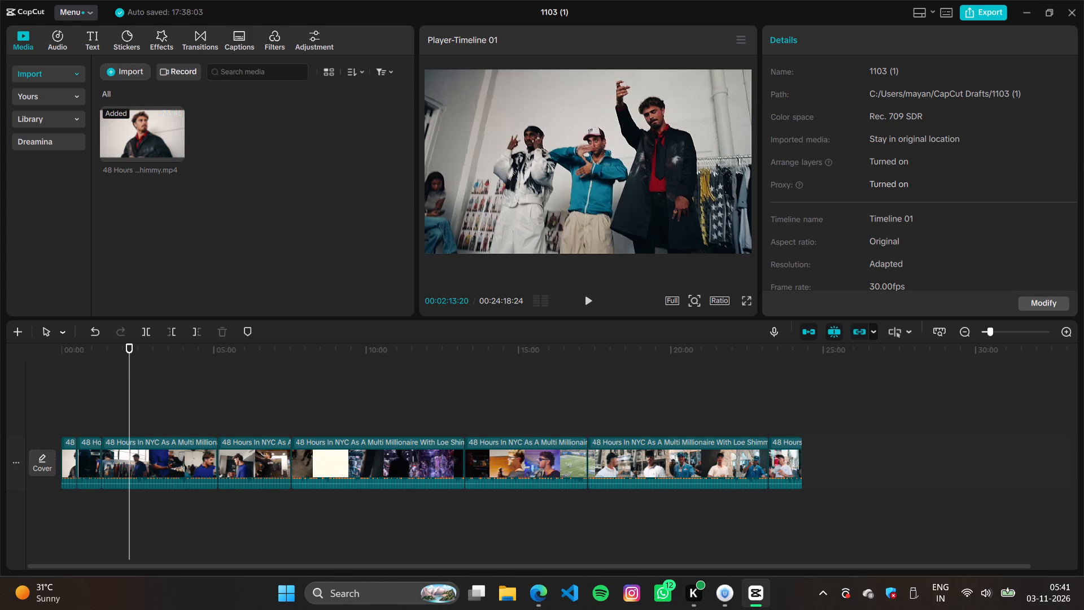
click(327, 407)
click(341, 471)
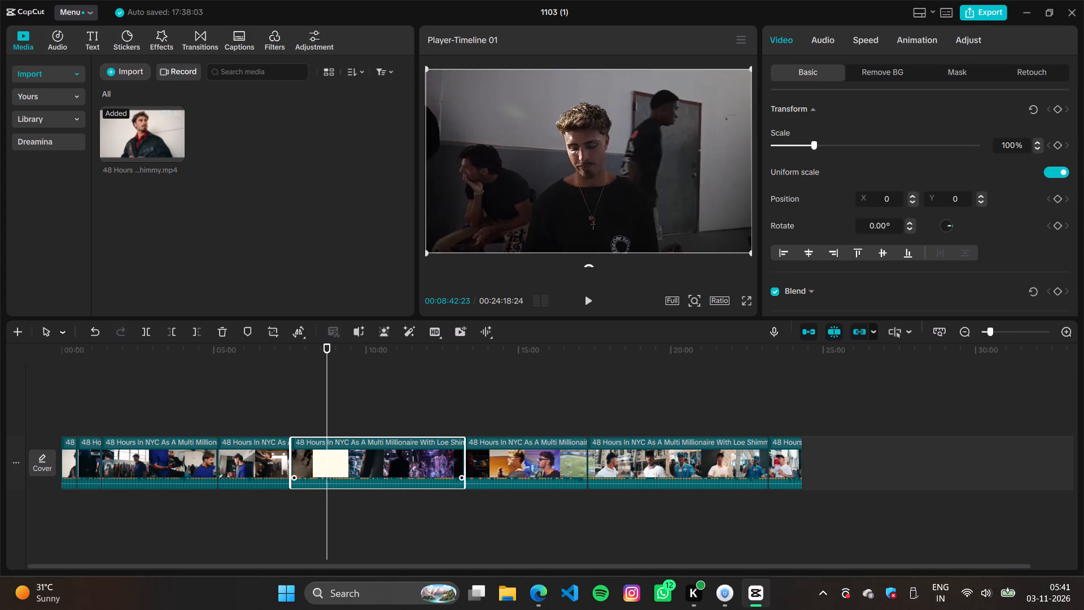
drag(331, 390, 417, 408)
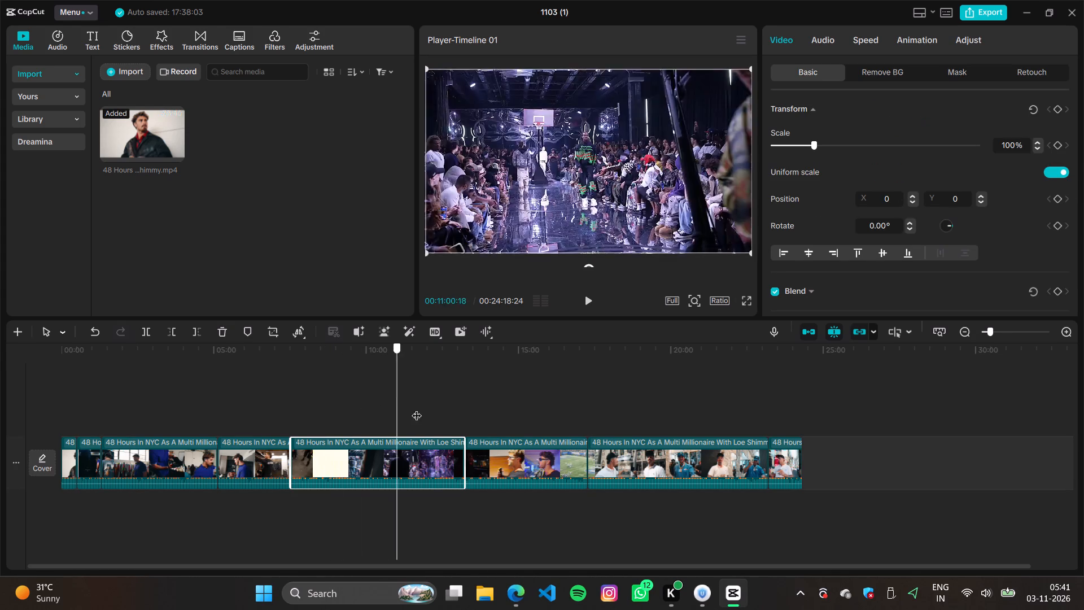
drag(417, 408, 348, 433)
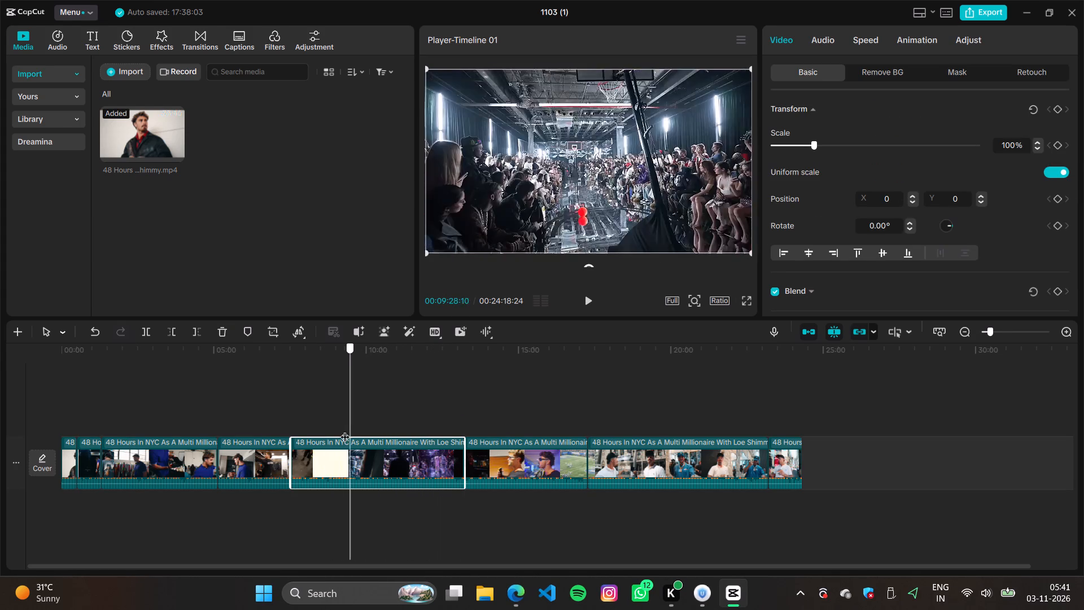
Close the 1103 (1) project.
click(1073, 14)
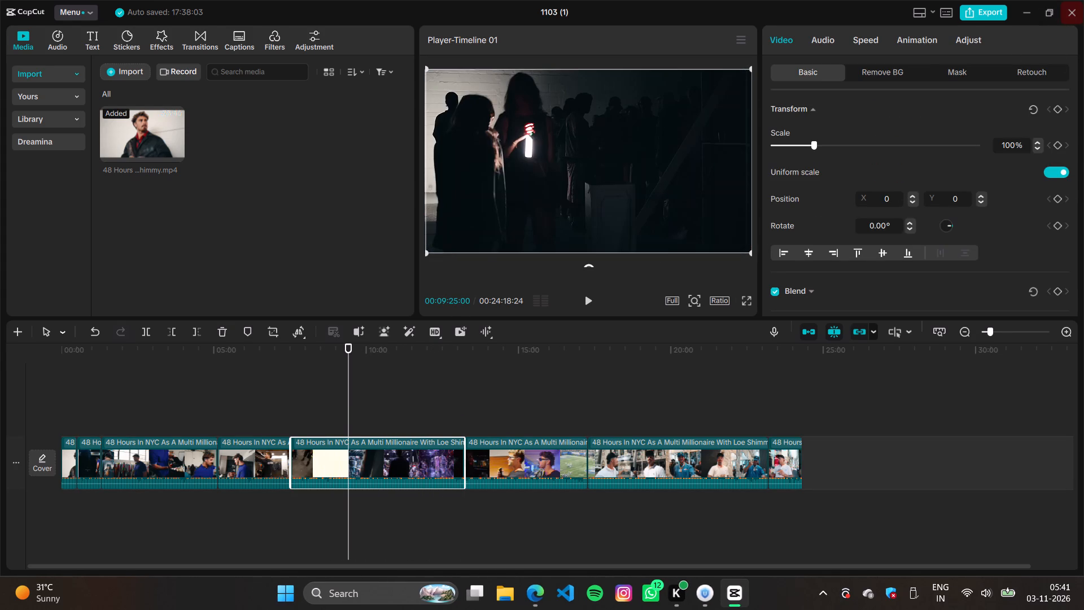